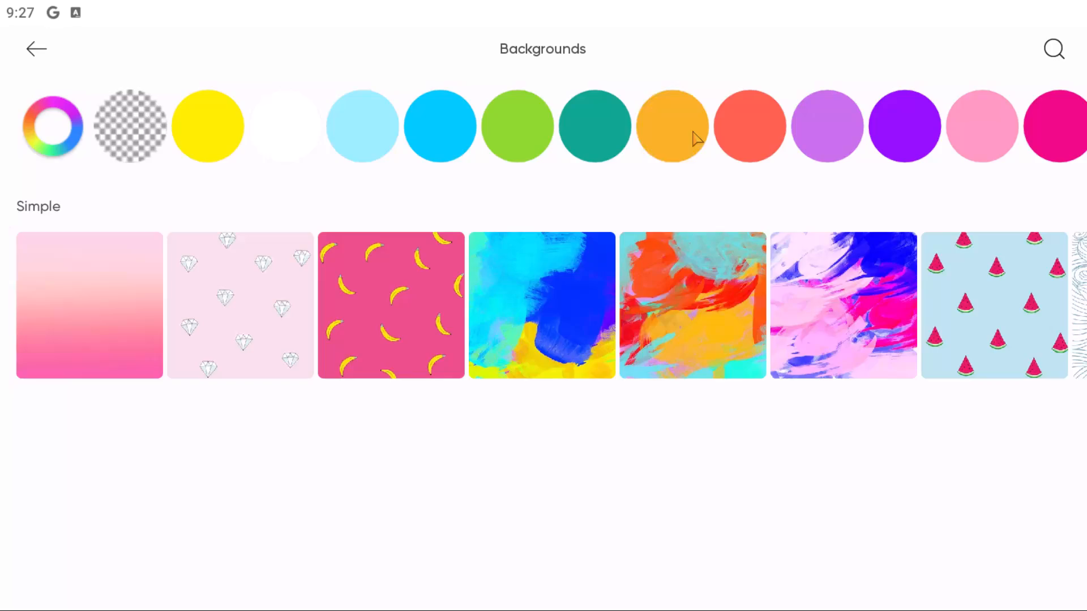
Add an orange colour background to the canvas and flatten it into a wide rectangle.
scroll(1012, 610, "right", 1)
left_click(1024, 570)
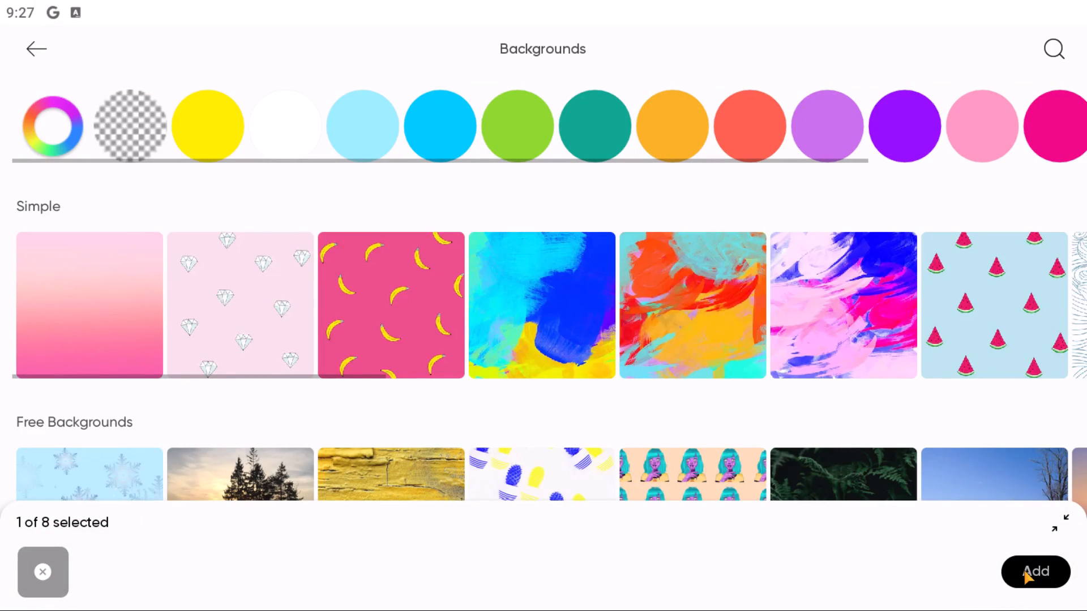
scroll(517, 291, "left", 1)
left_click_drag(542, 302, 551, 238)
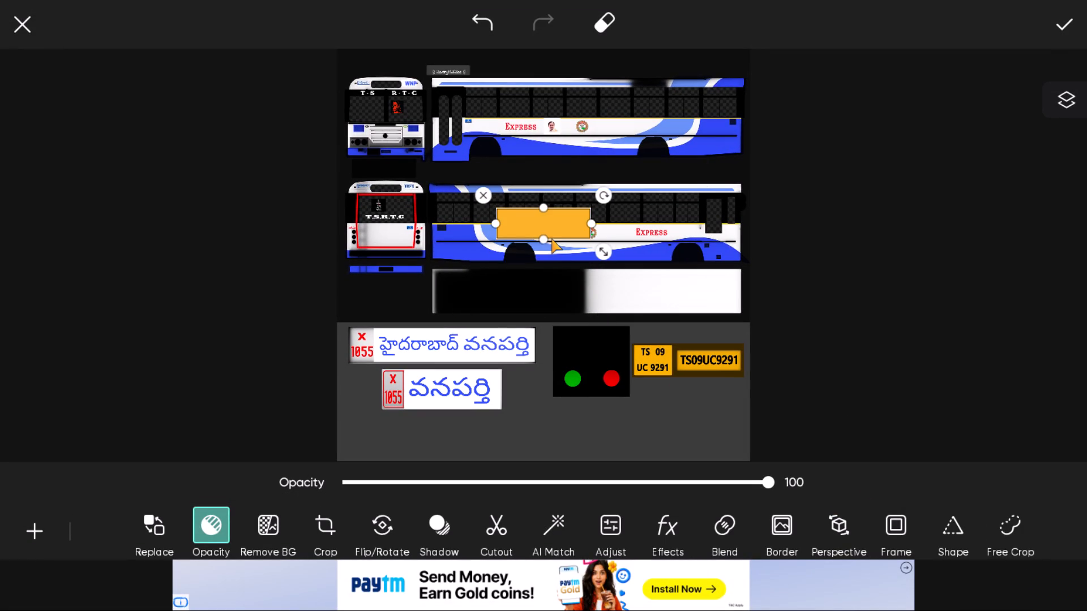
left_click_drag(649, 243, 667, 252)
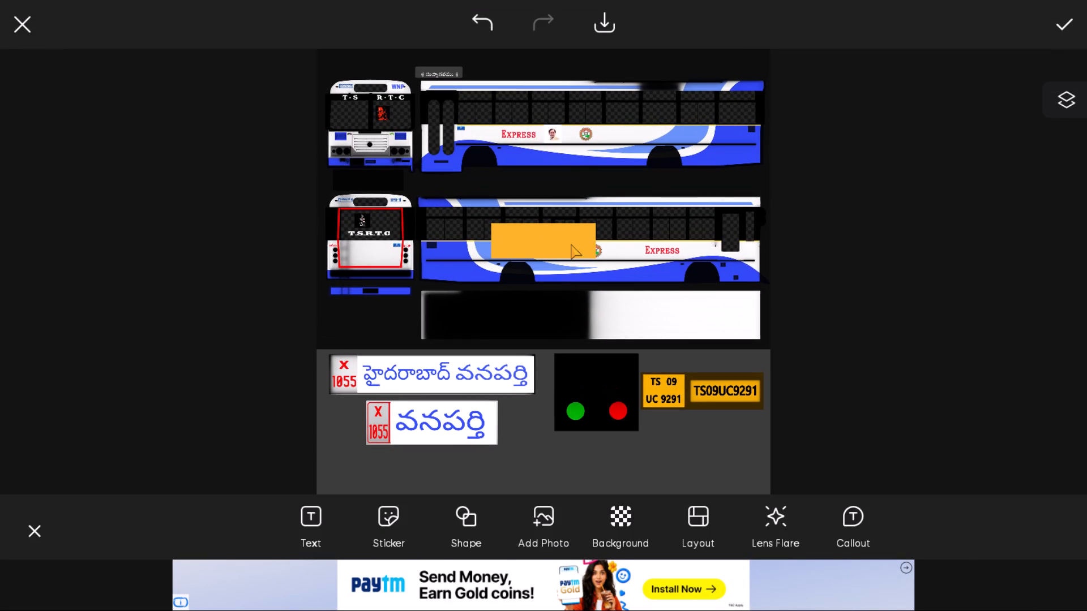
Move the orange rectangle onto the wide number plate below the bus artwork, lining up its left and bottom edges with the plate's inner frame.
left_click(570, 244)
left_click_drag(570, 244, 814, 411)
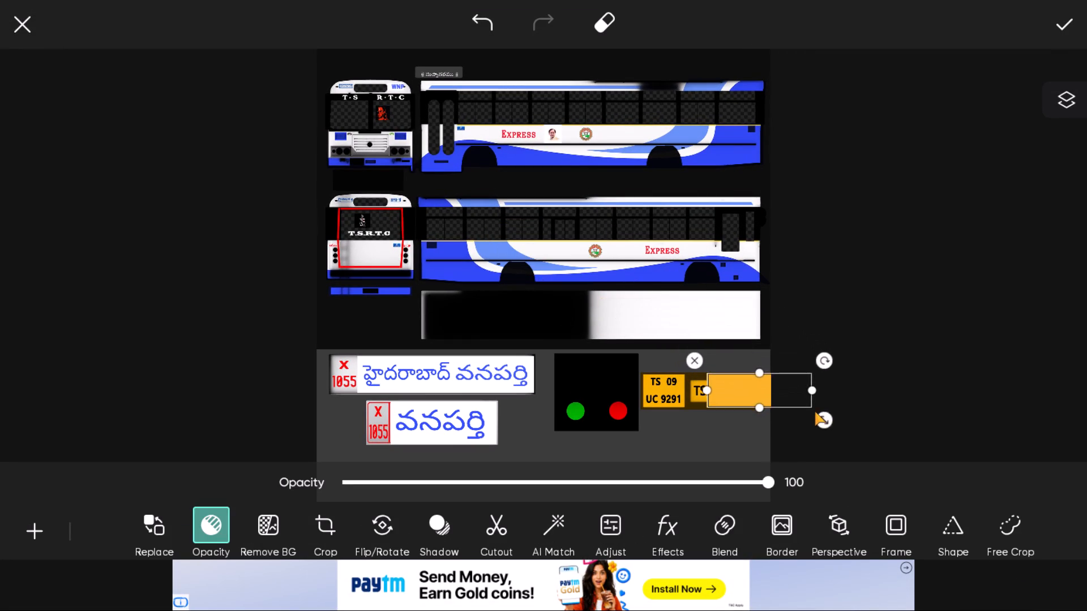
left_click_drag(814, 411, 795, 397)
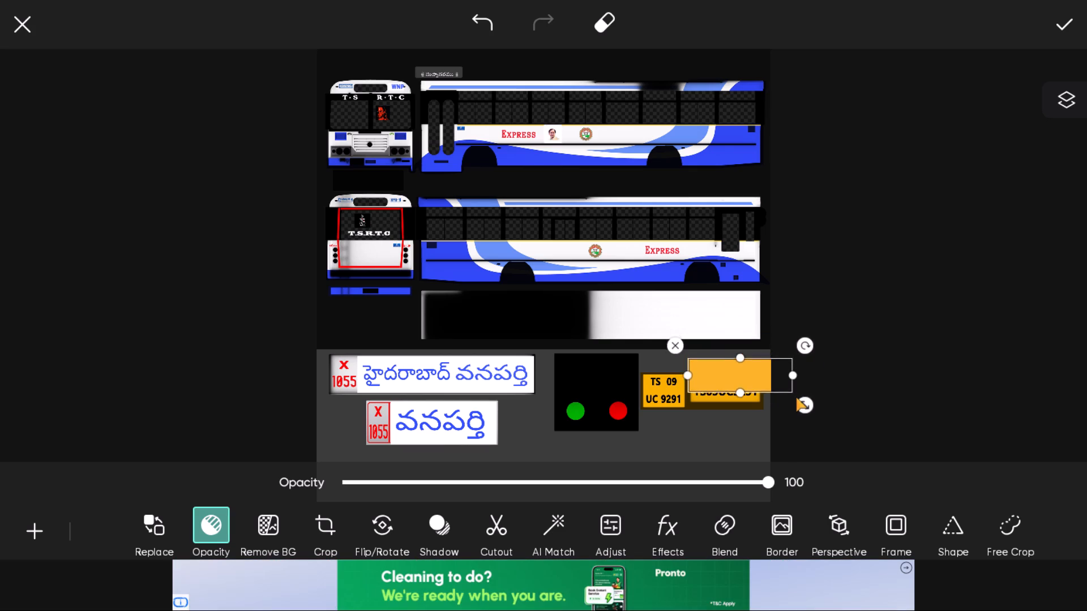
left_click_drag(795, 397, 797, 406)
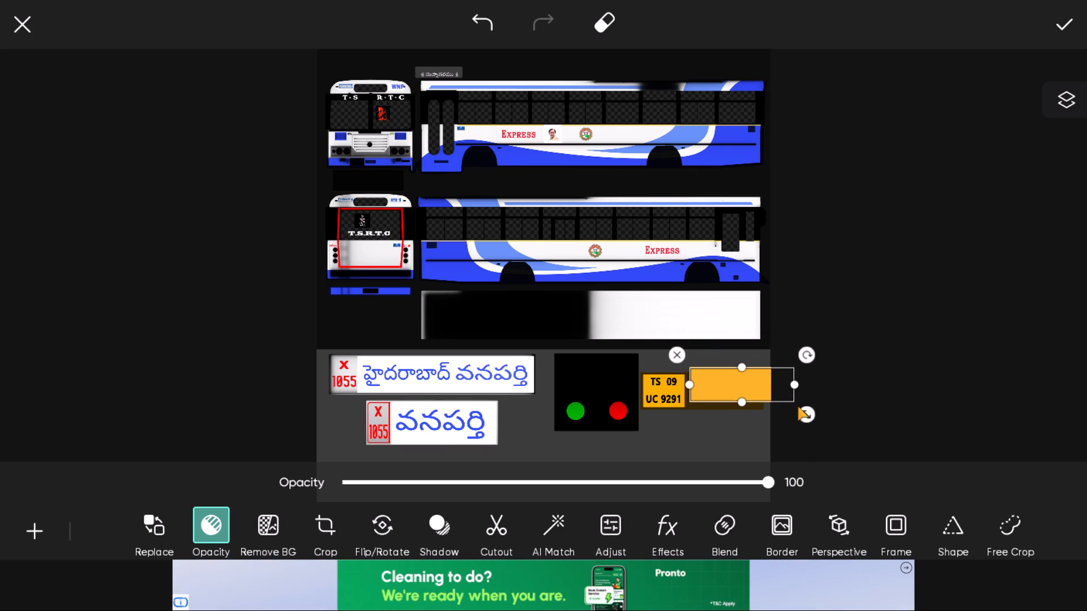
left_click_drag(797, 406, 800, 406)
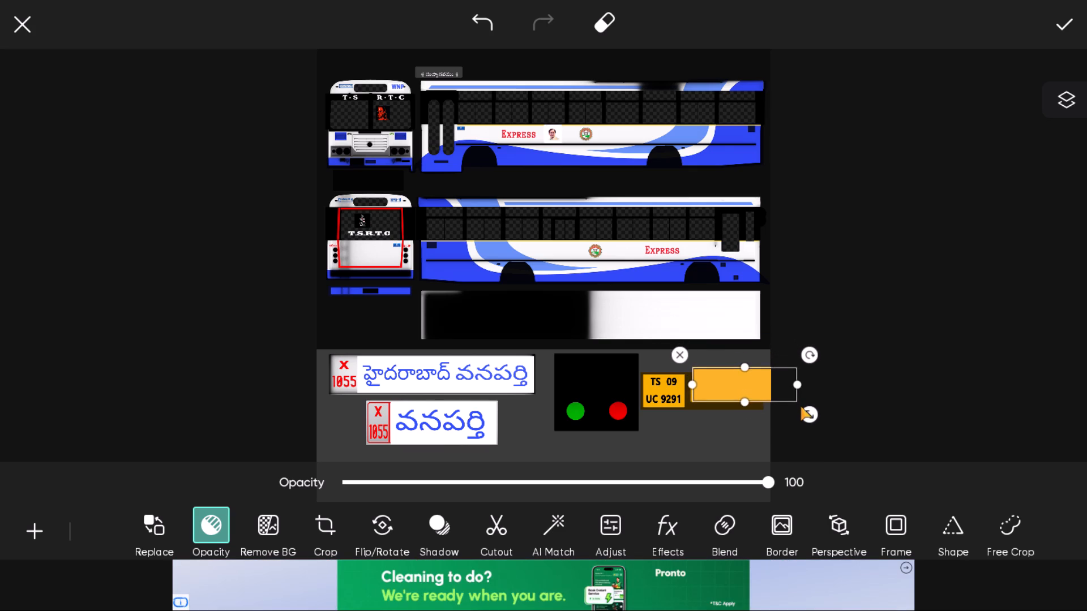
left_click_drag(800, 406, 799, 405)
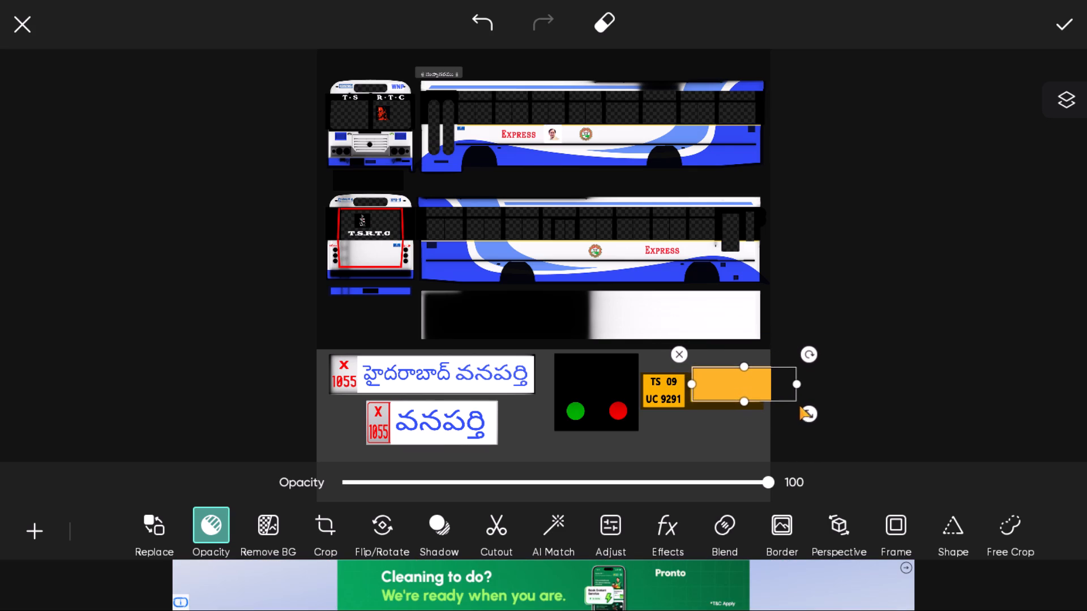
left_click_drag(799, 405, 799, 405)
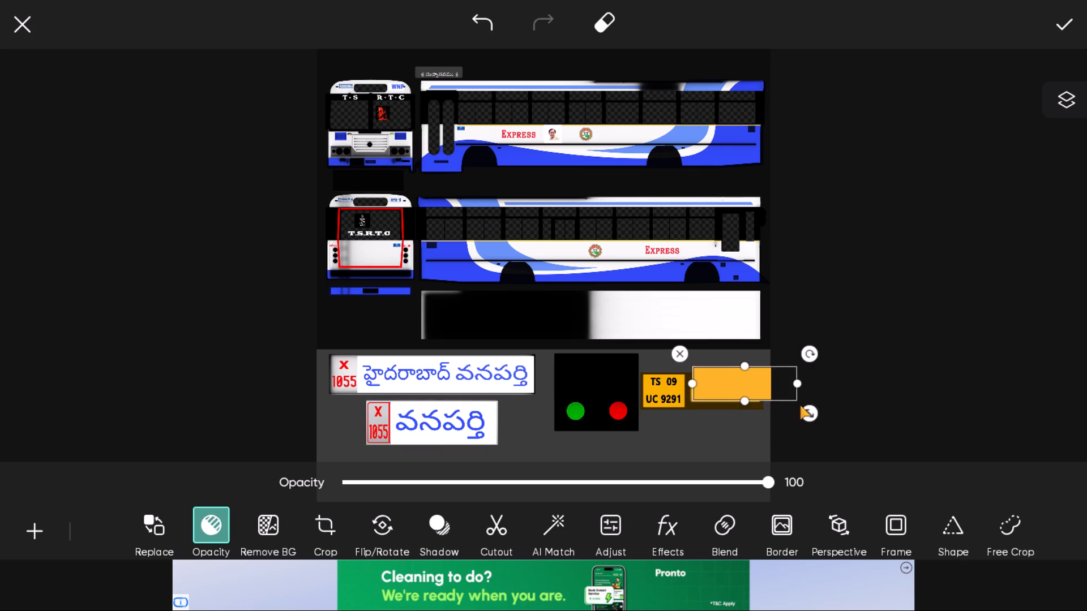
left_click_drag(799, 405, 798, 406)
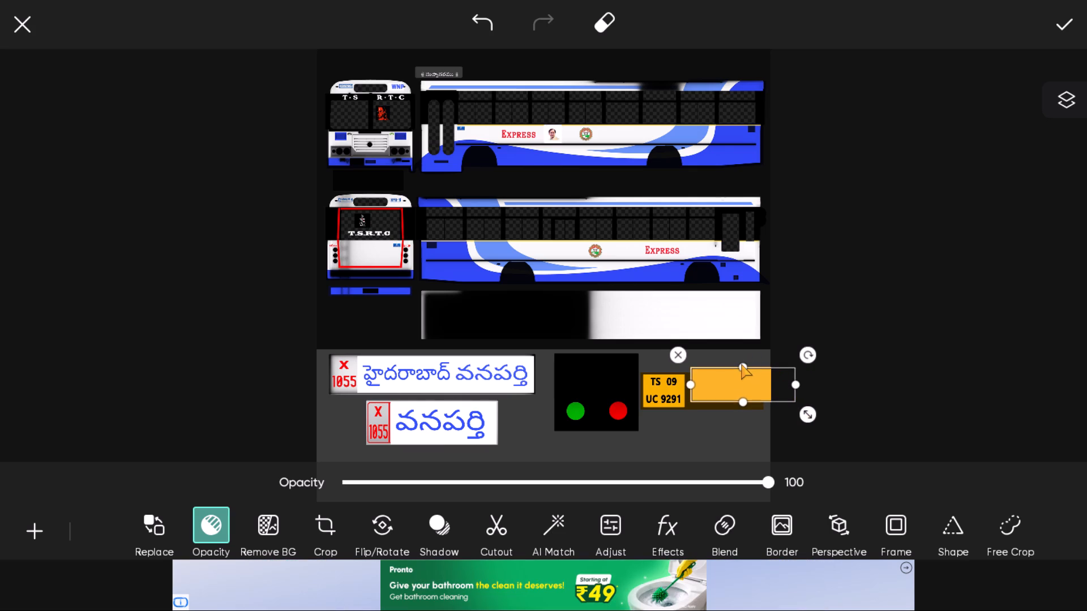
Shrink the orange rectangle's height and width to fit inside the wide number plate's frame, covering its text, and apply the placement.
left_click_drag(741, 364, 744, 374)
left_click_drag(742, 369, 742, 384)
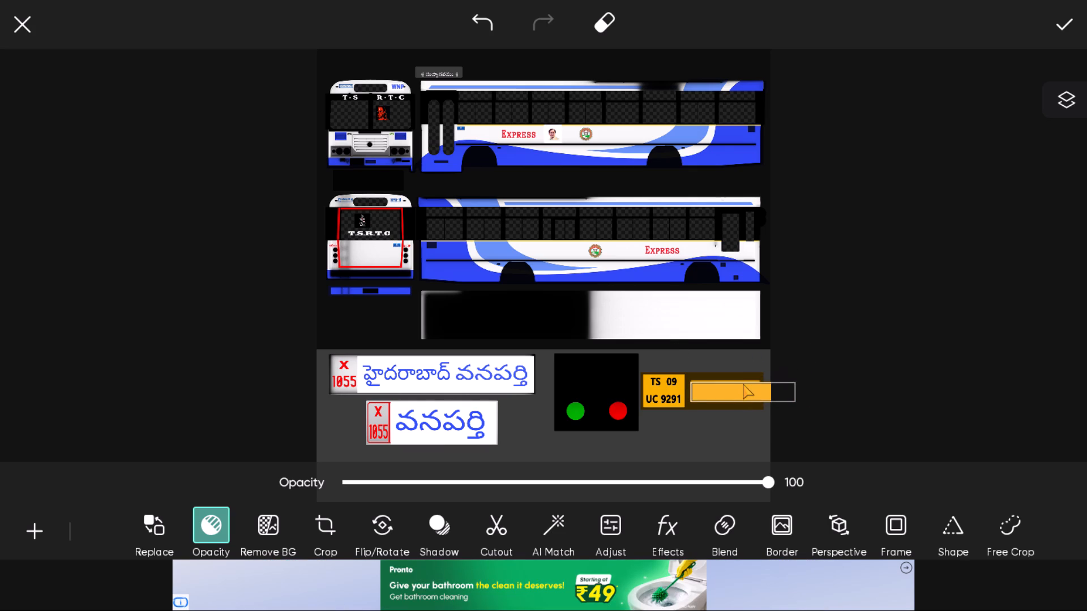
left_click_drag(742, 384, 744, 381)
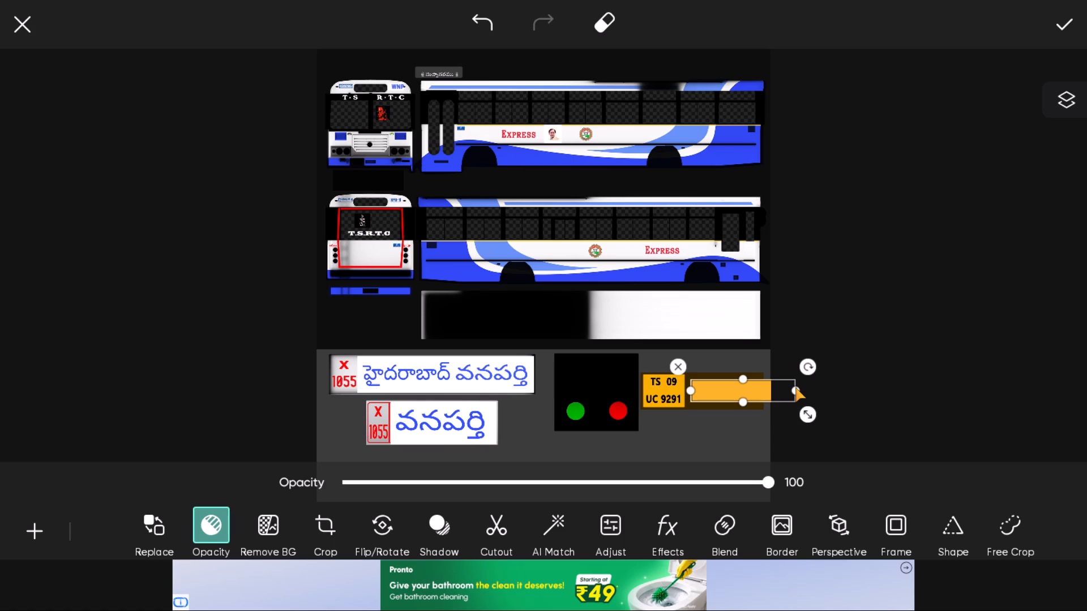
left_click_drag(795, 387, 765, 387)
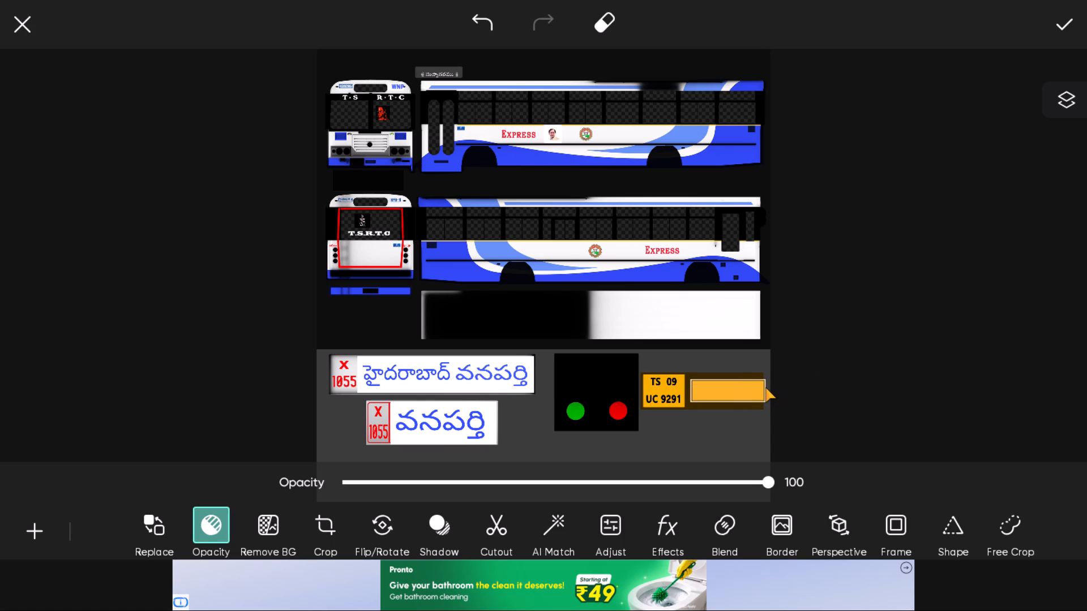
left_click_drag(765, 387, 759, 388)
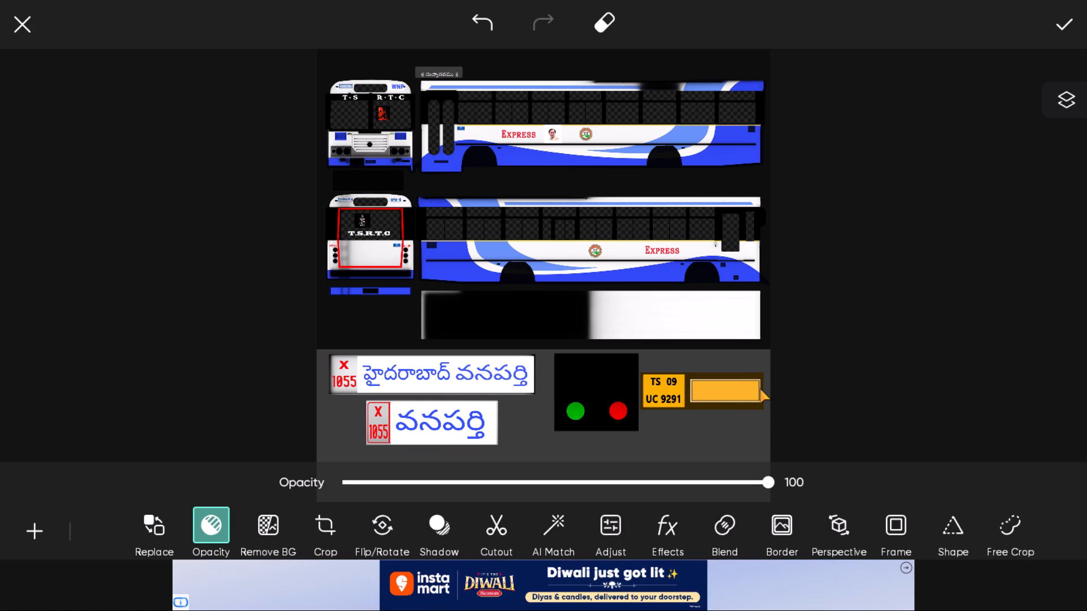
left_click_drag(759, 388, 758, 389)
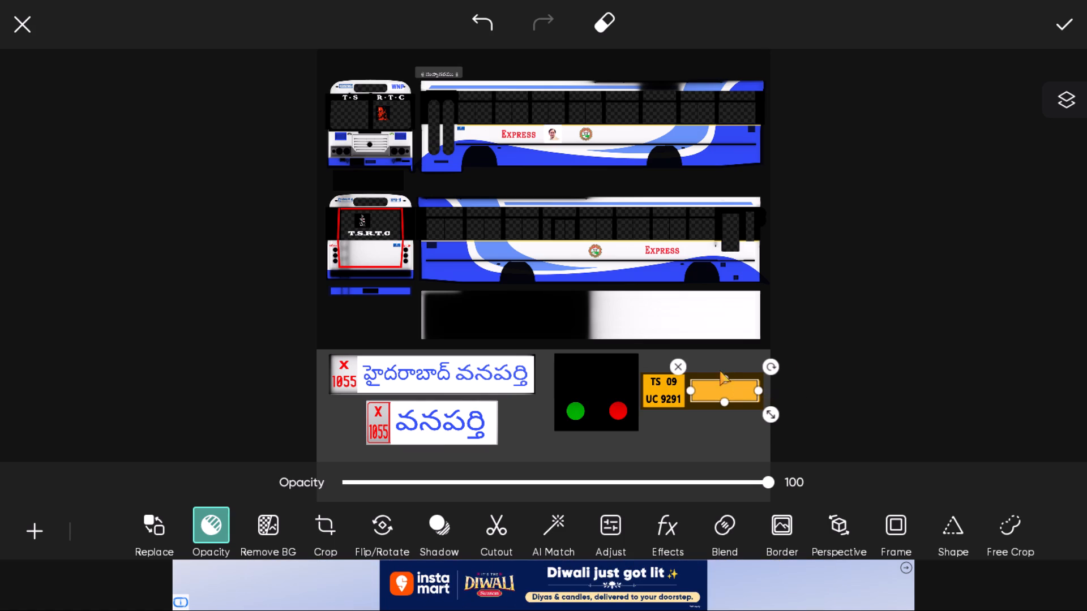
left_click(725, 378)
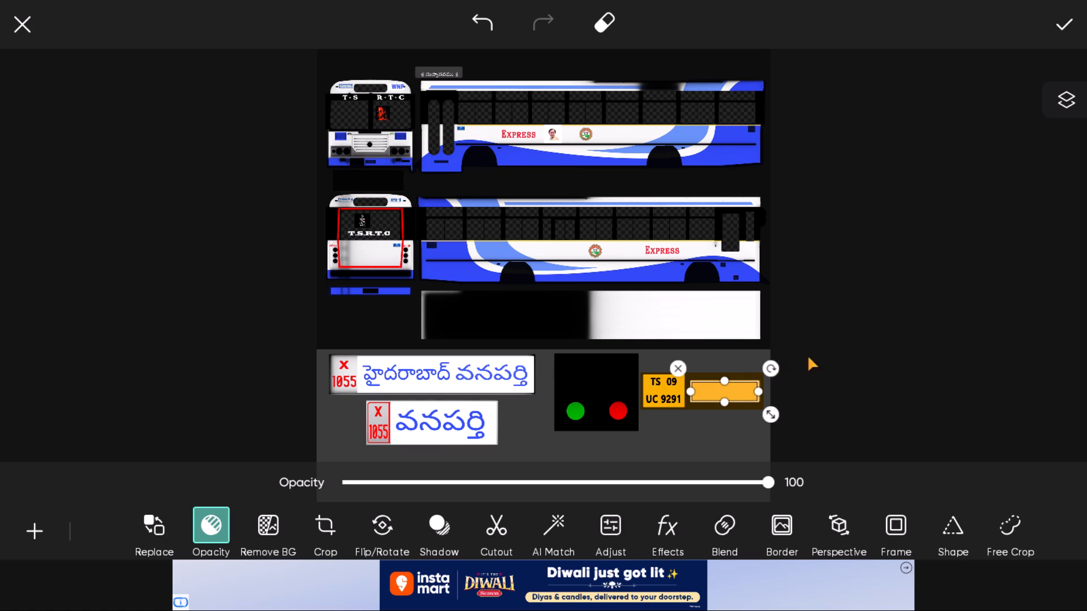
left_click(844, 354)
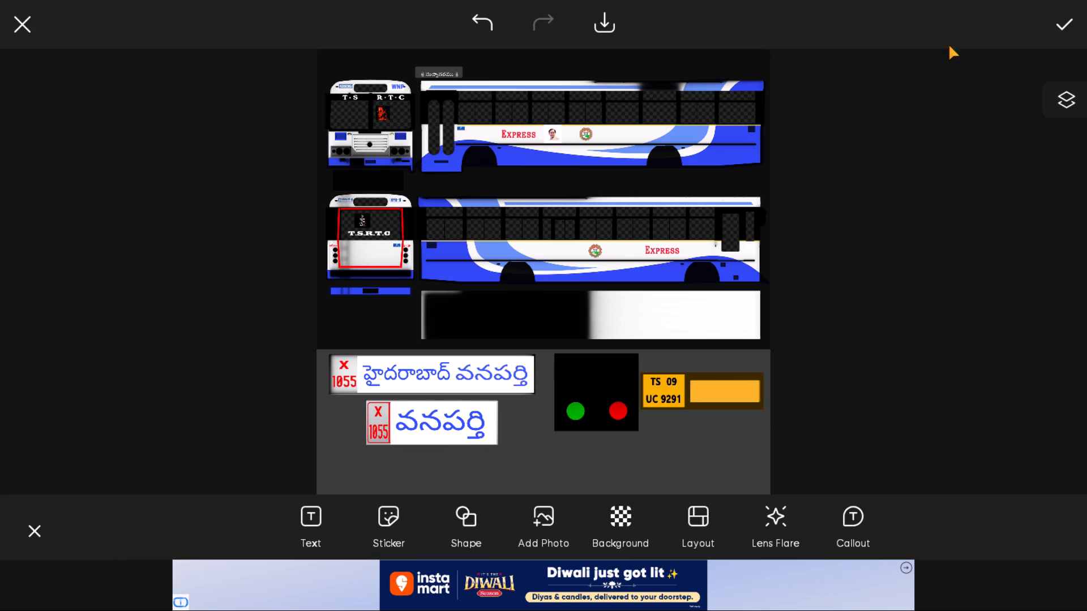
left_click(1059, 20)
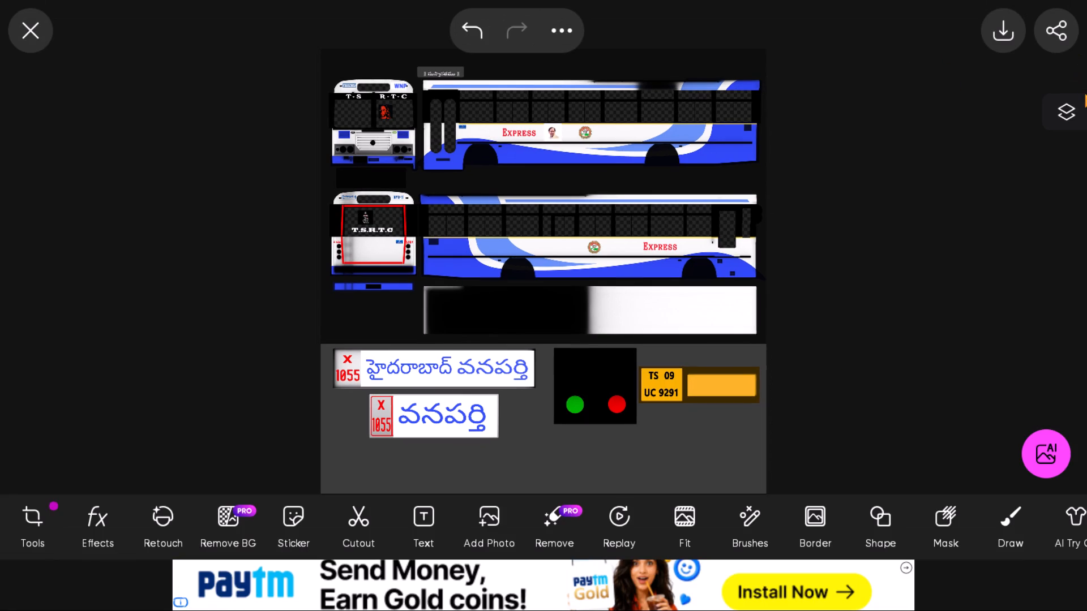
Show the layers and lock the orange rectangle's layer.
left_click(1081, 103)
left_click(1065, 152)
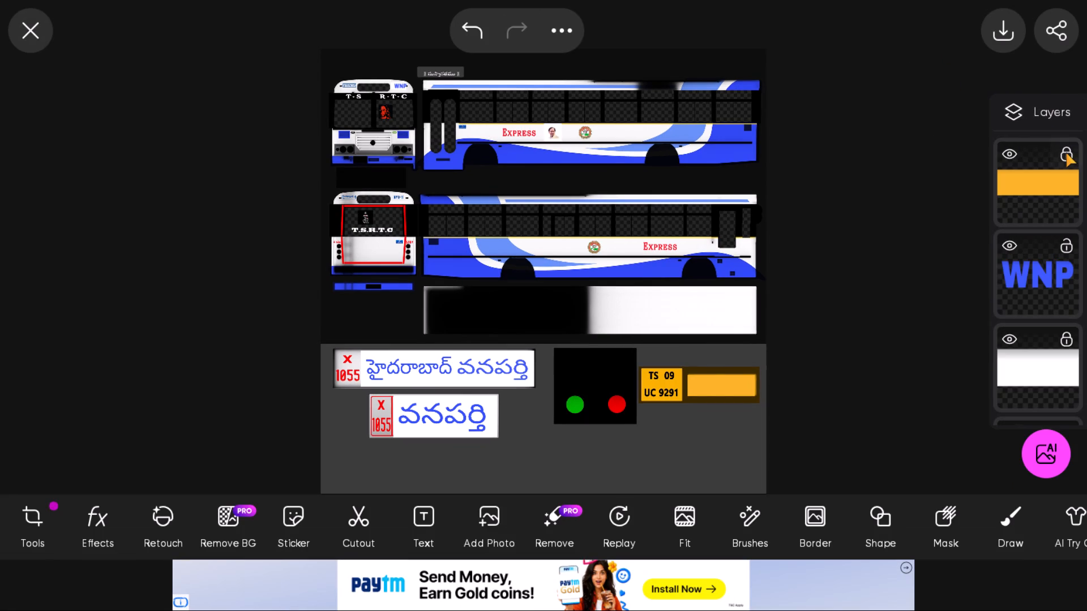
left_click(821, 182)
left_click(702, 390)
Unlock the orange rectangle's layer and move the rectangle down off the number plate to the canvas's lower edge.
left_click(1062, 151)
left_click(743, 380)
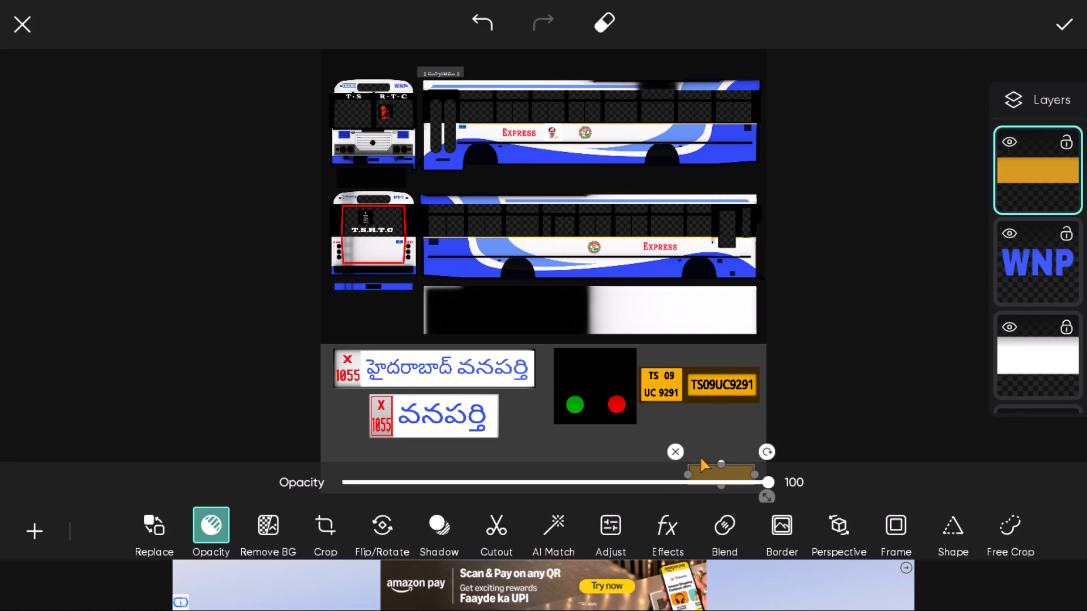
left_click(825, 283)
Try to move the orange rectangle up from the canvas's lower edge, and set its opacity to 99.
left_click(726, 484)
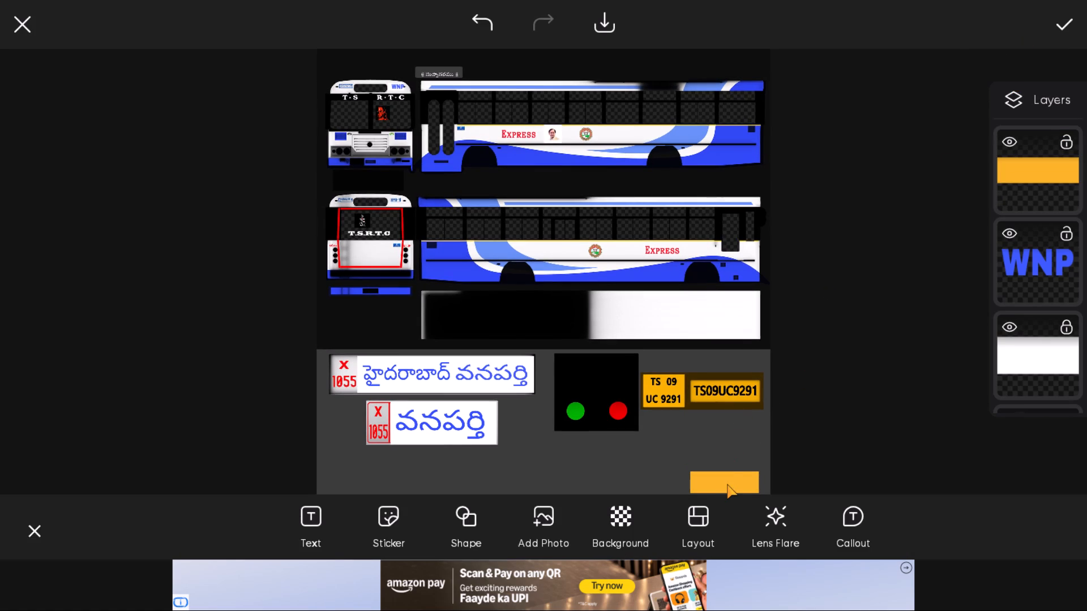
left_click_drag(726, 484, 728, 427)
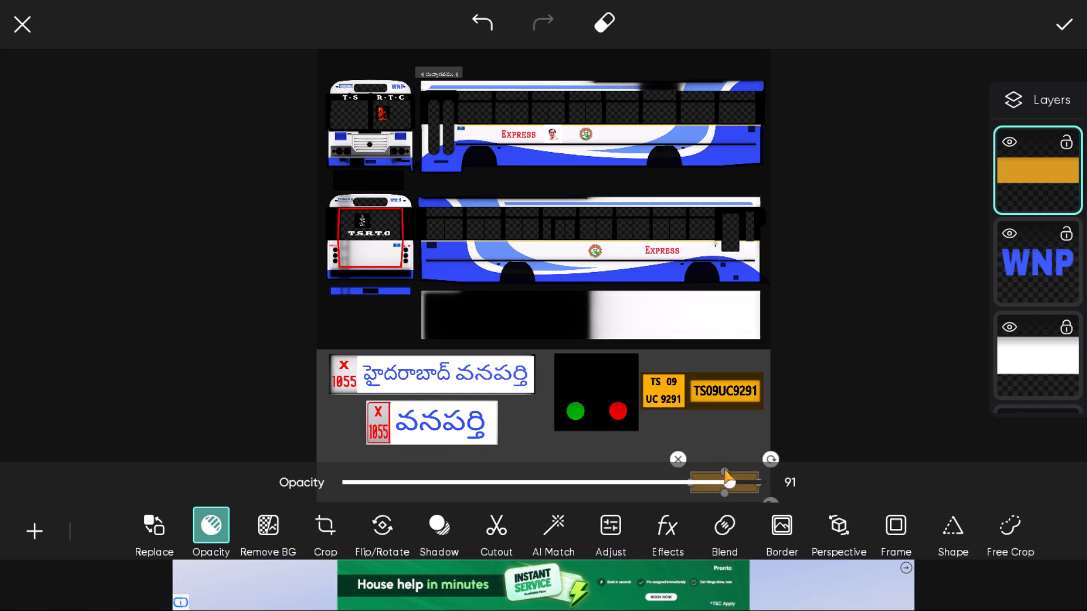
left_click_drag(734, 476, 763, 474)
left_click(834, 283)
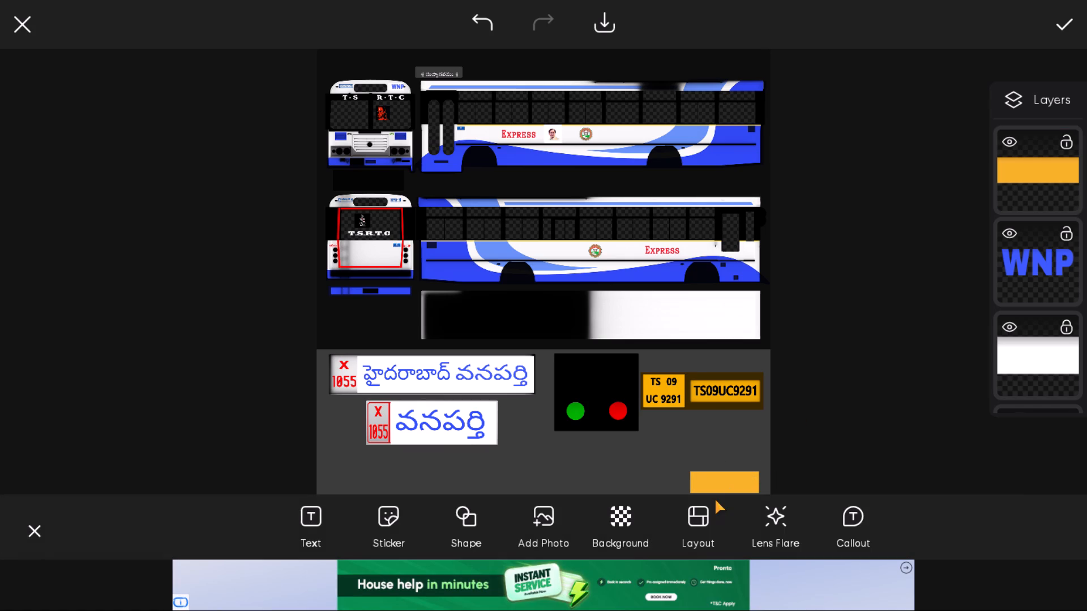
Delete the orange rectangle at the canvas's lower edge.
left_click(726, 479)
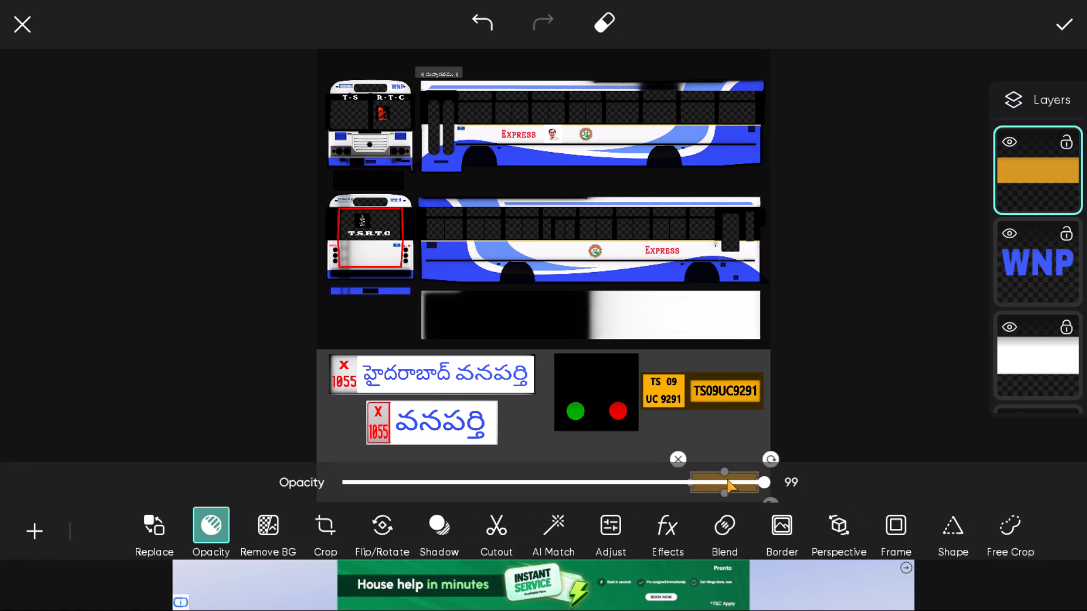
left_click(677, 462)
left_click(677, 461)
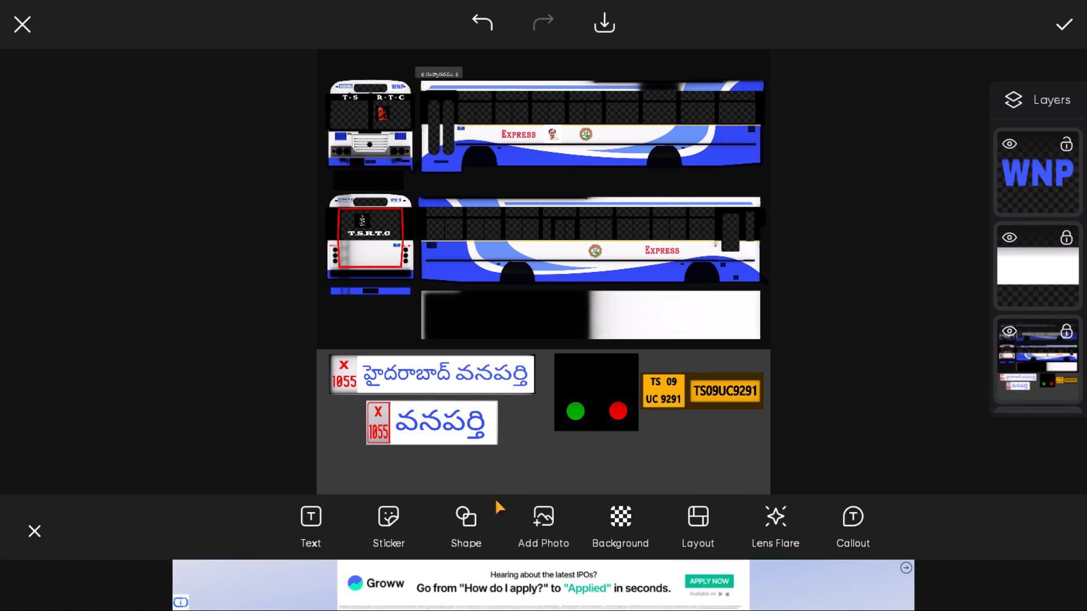
Add two orange colour backgrounds to the canvas as photo layers.
left_click(535, 524)
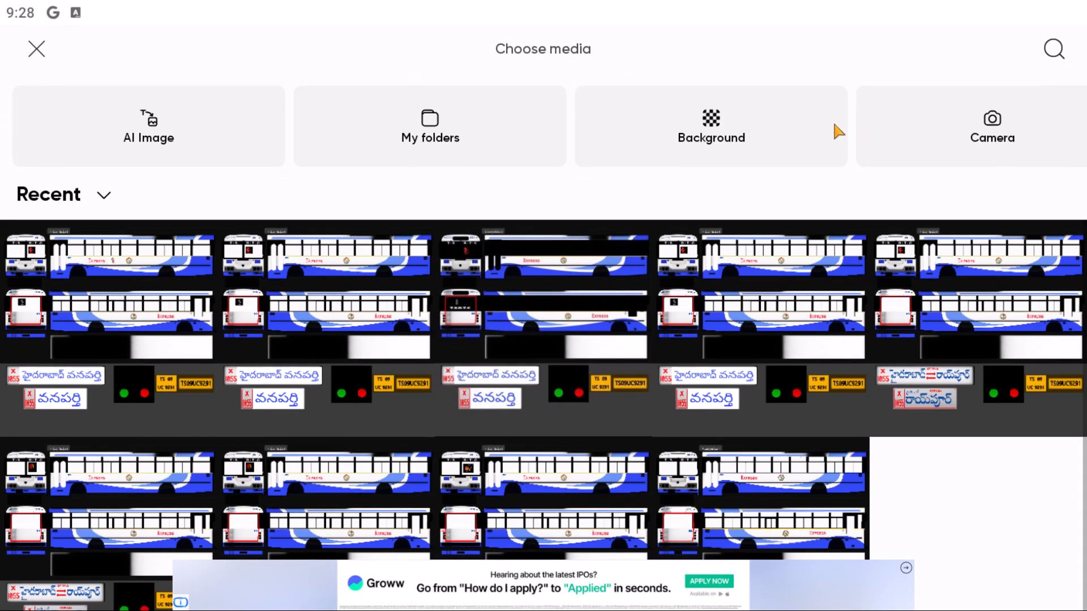
left_click(825, 115)
left_click(691, 134)
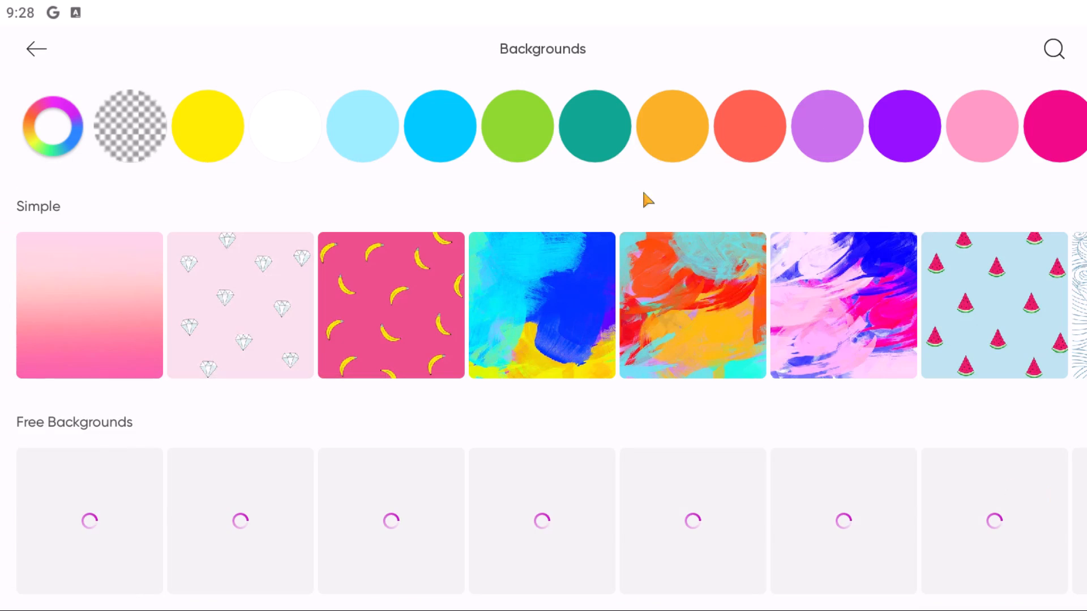
left_click(676, 143)
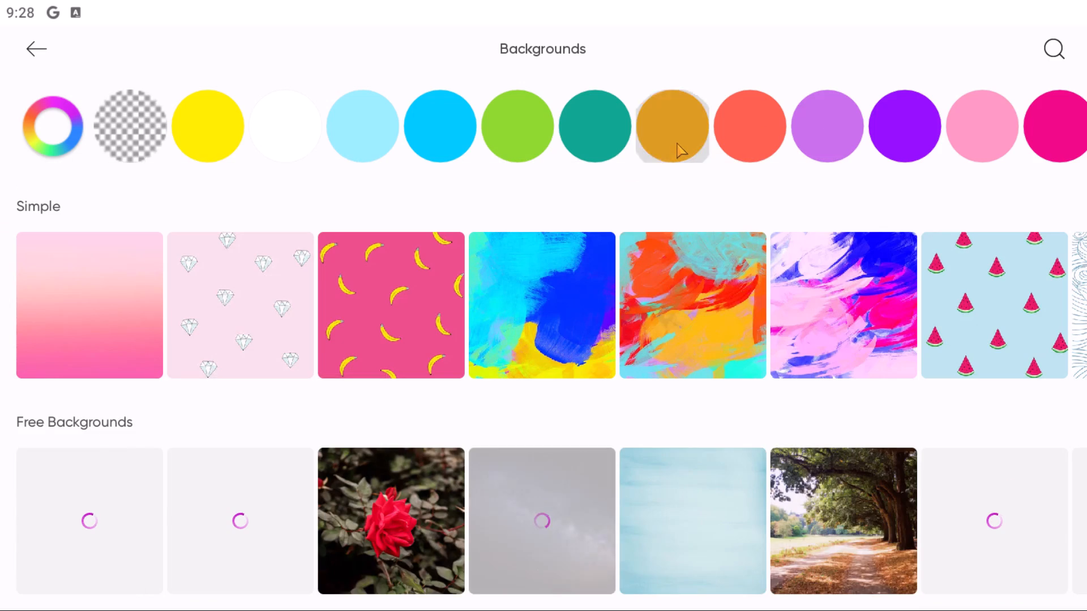
left_click(676, 143)
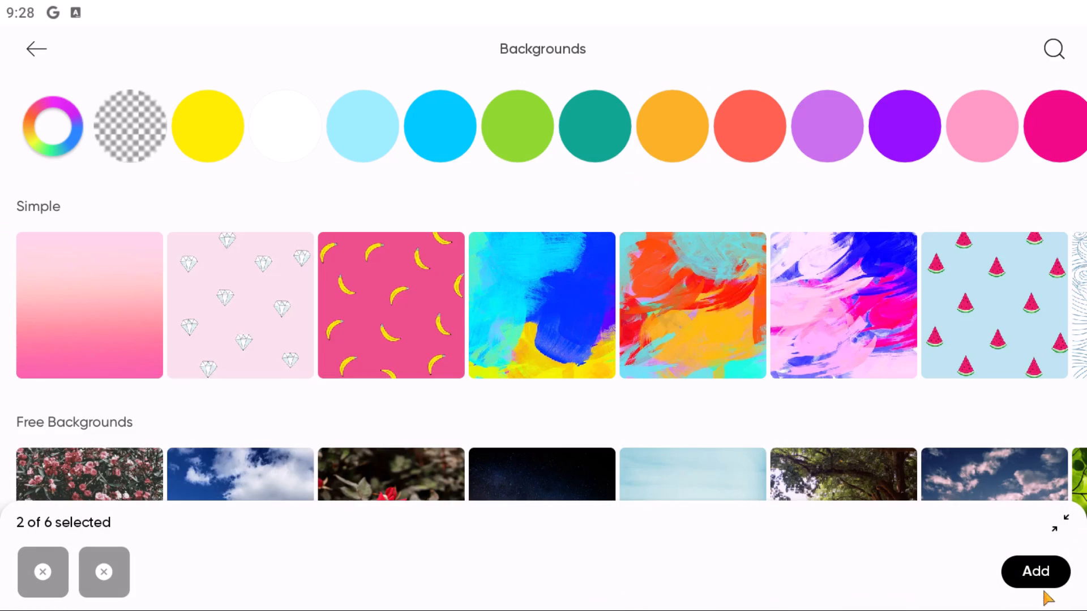
left_click(1043, 579)
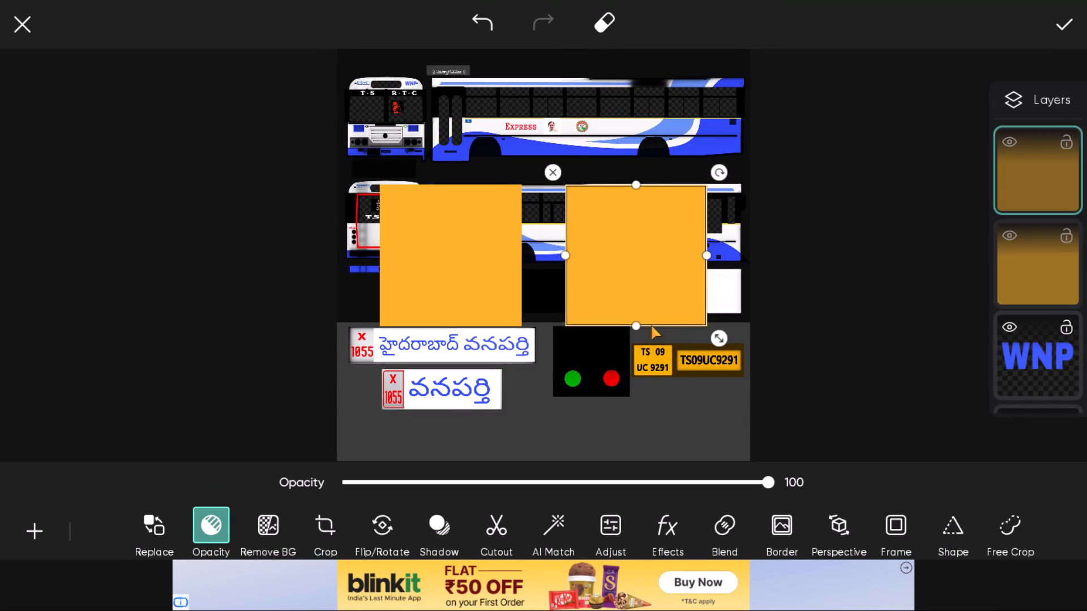
Flatten the orange square on the canvas's right half into a wide rectangle and move it onto the single-line number plate.
left_click_drag(636, 326, 637, 242)
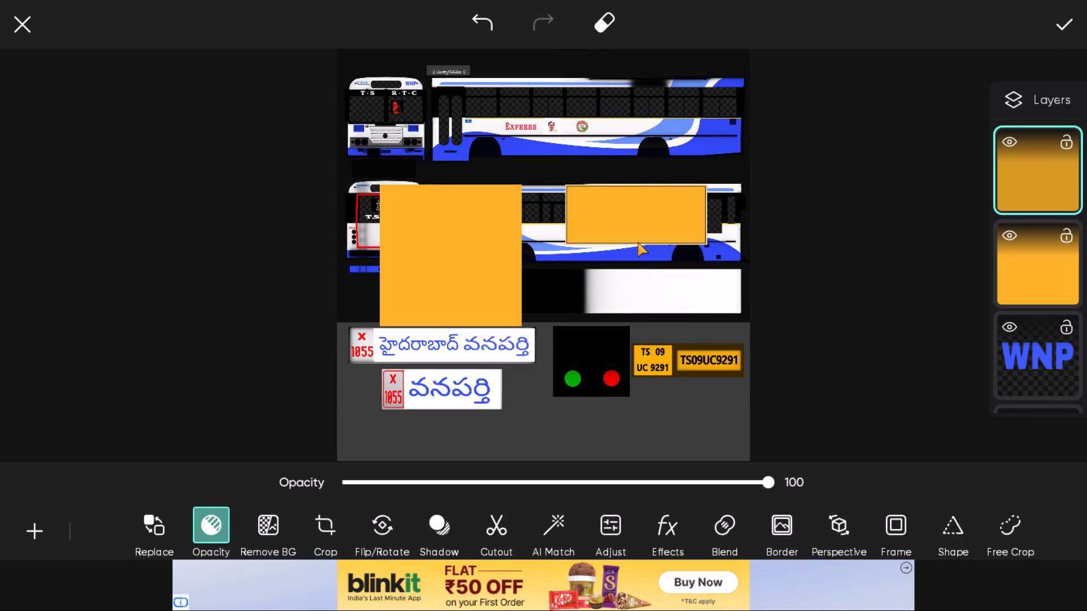
left_click_drag(637, 242, 641, 218)
left_click_drag(628, 191, 713, 270)
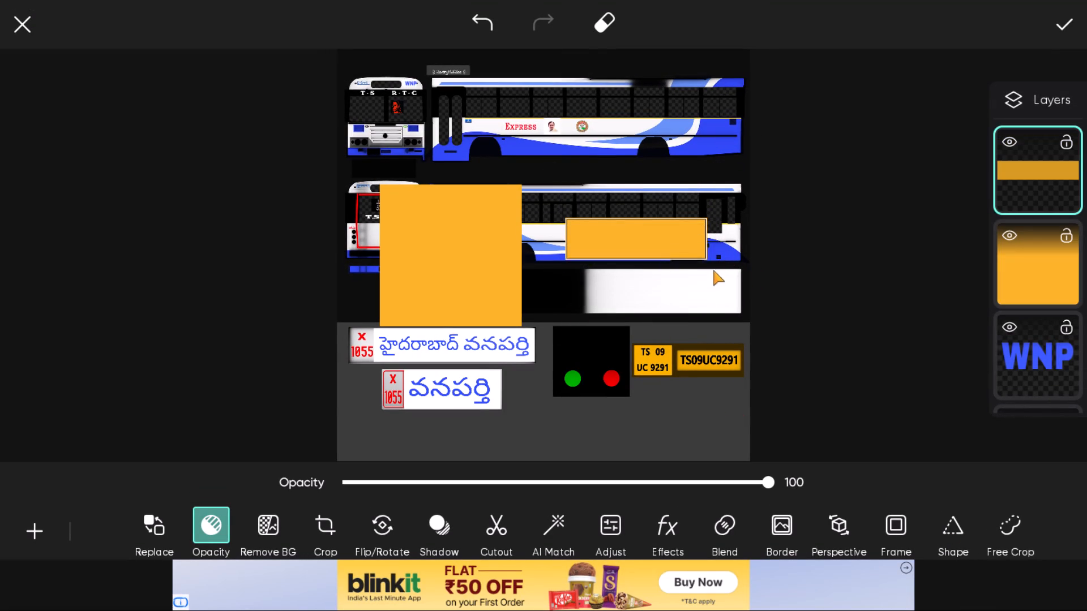
left_click_drag(713, 270, 712, 273)
left_click_drag(661, 243, 797, 375)
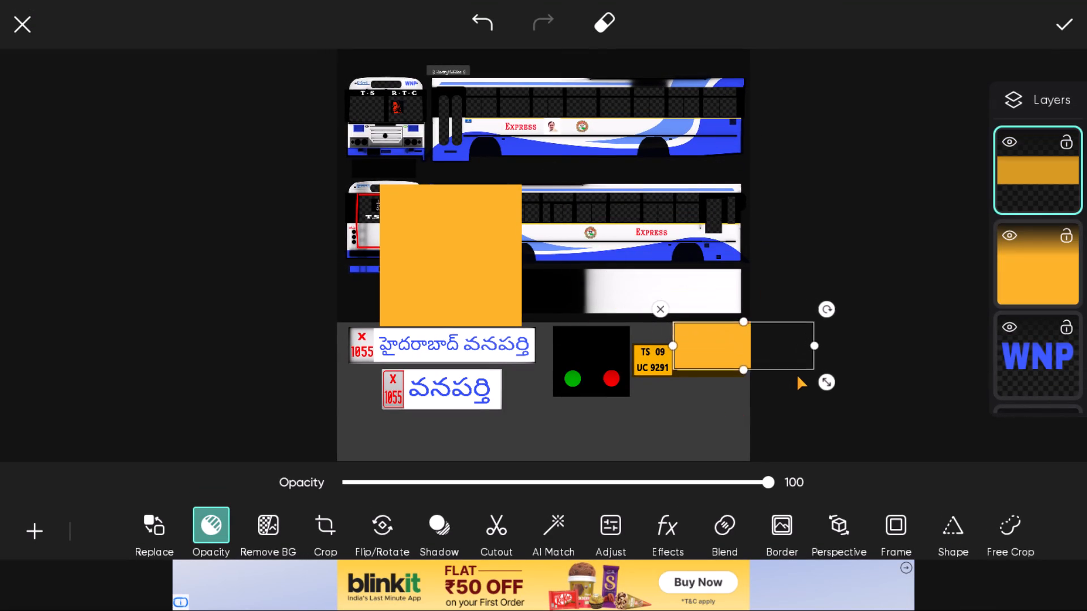
left_click_drag(797, 375, 801, 375)
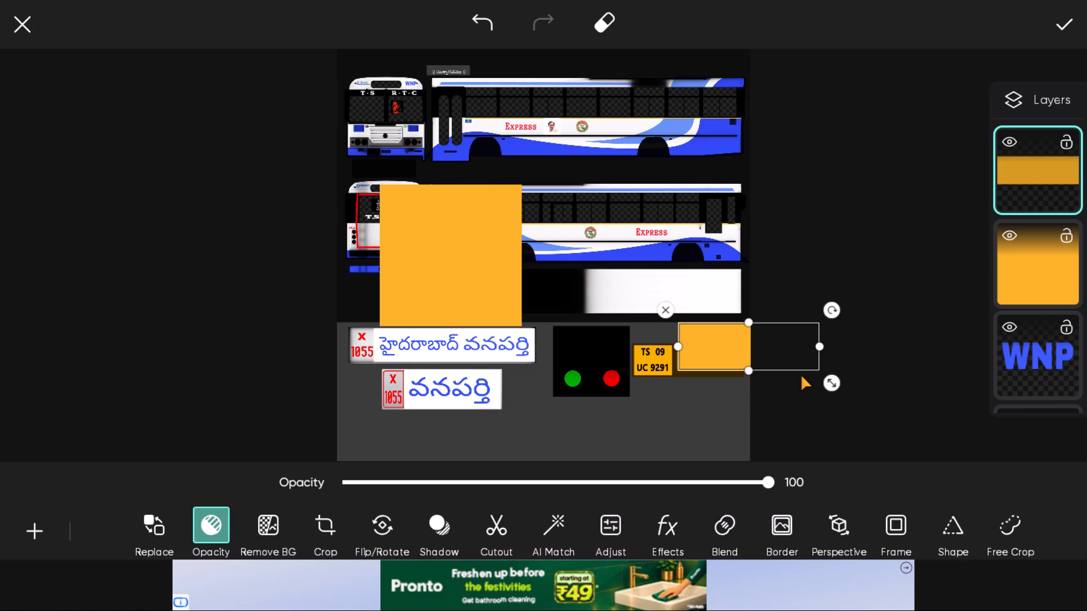
left_click_drag(801, 375, 800, 375)
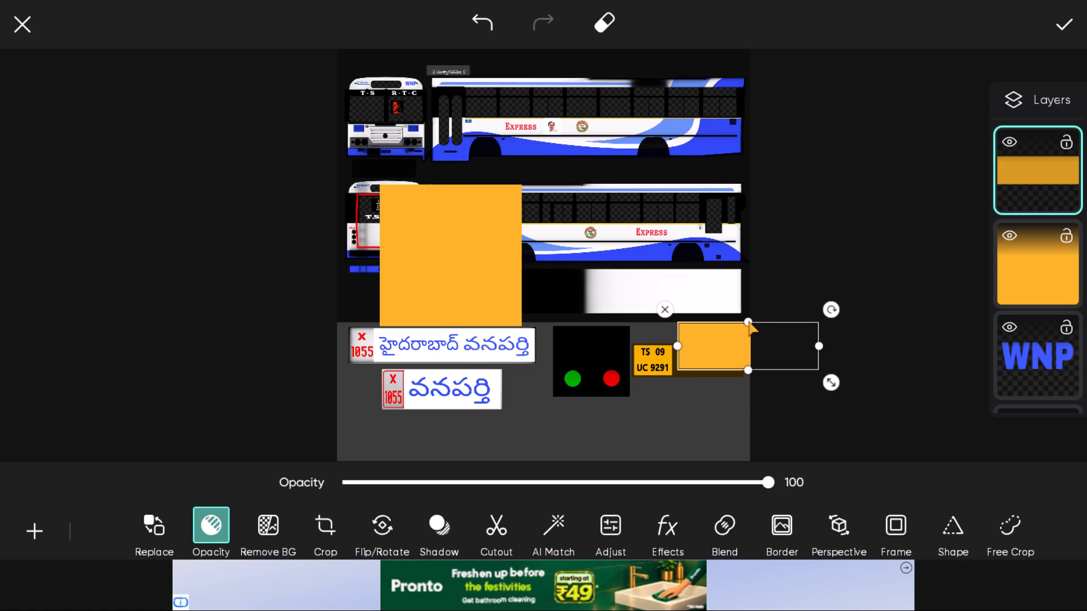
Reduce the orange rectangle's height and width to match the single-line number plate, keeping its left edge aligned with the plate.
left_click_drag(748, 321, 752, 349)
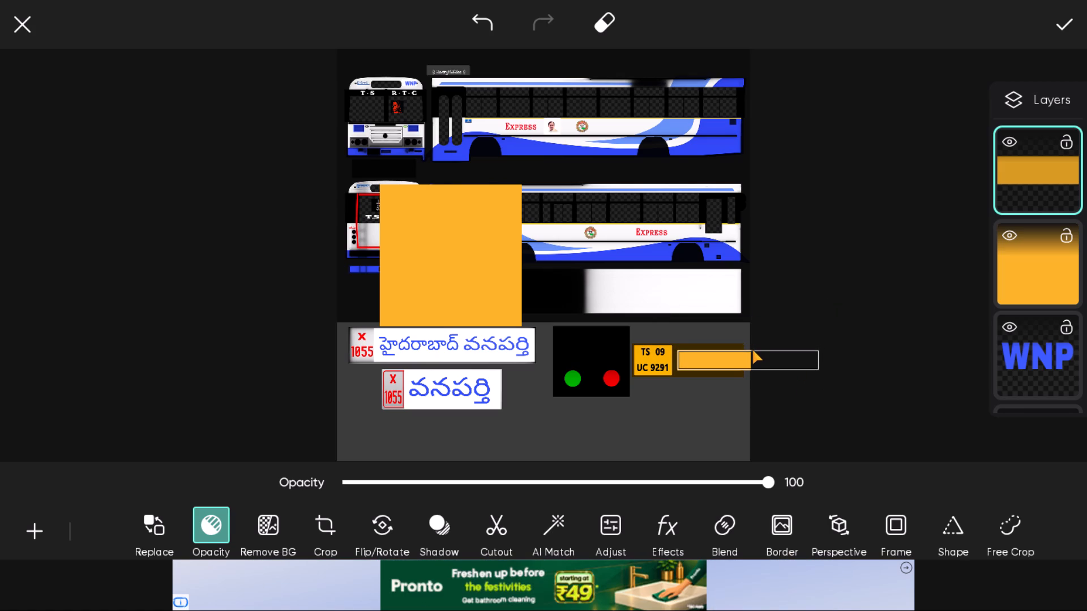
left_click_drag(752, 349, 754, 349)
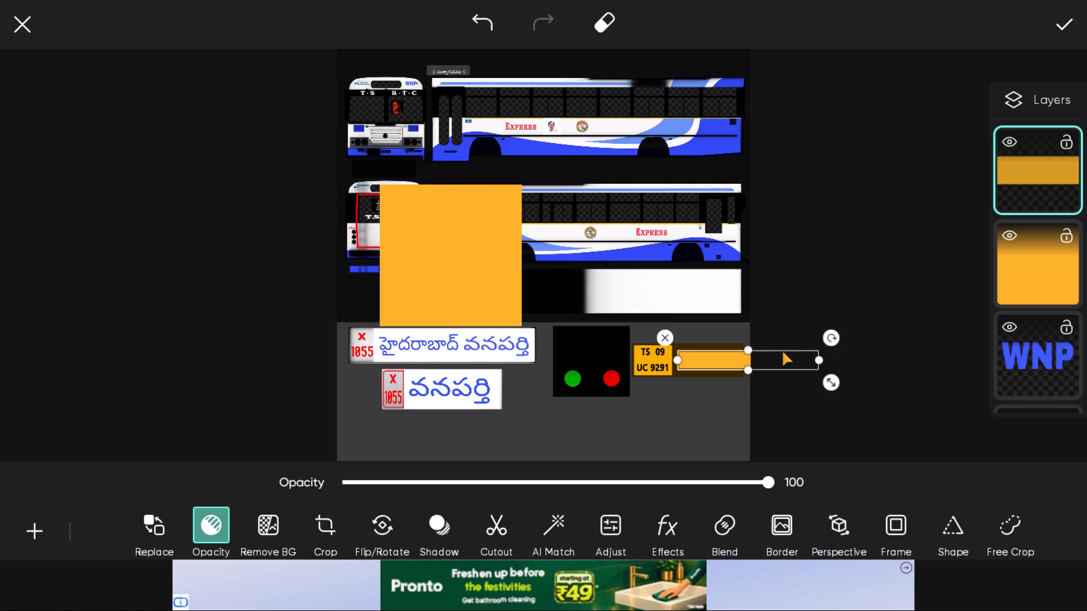
left_click_drag(816, 359, 809, 362)
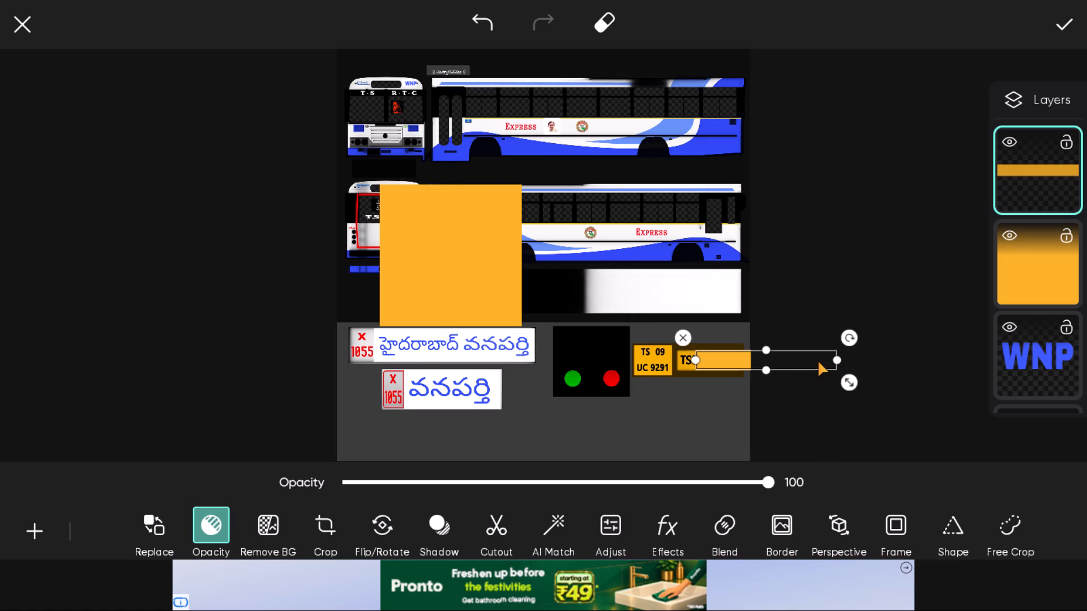
left_click_drag(807, 365, 783, 369)
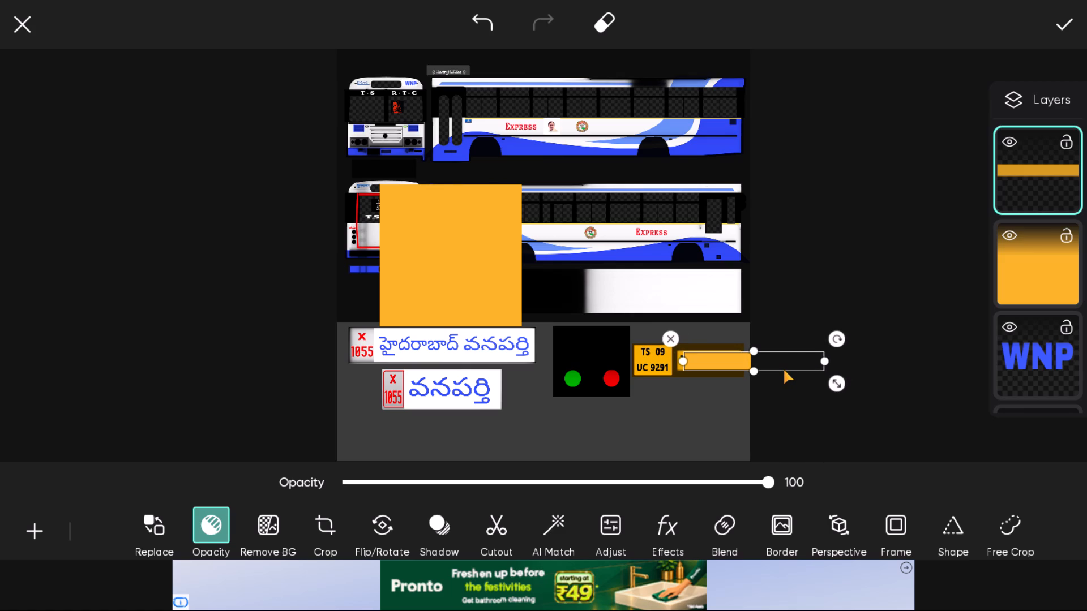
left_click_drag(783, 369, 777, 368)
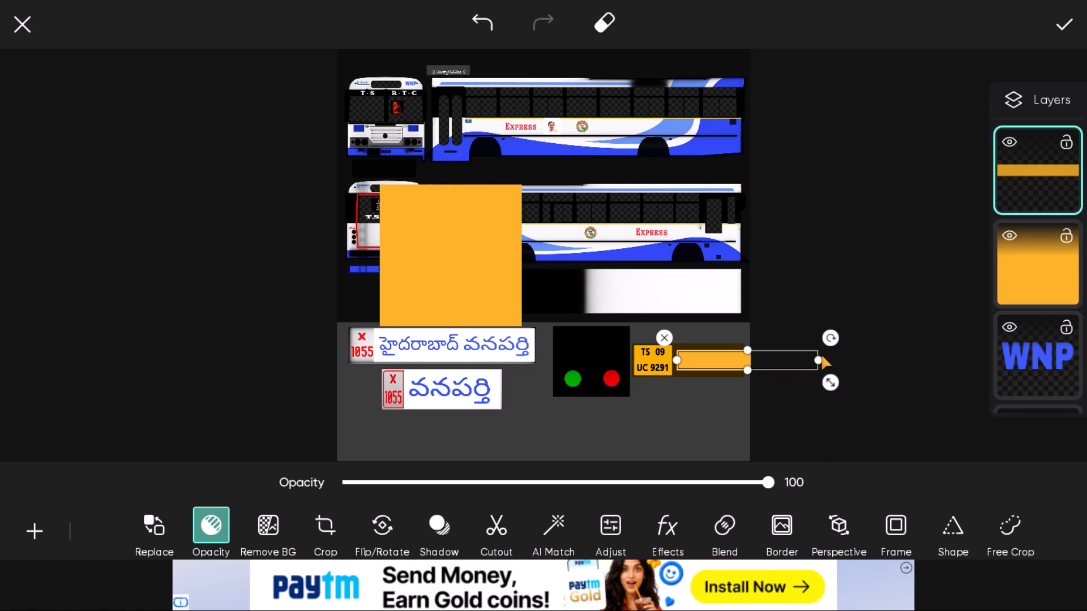
left_click_drag(817, 360, 794, 364)
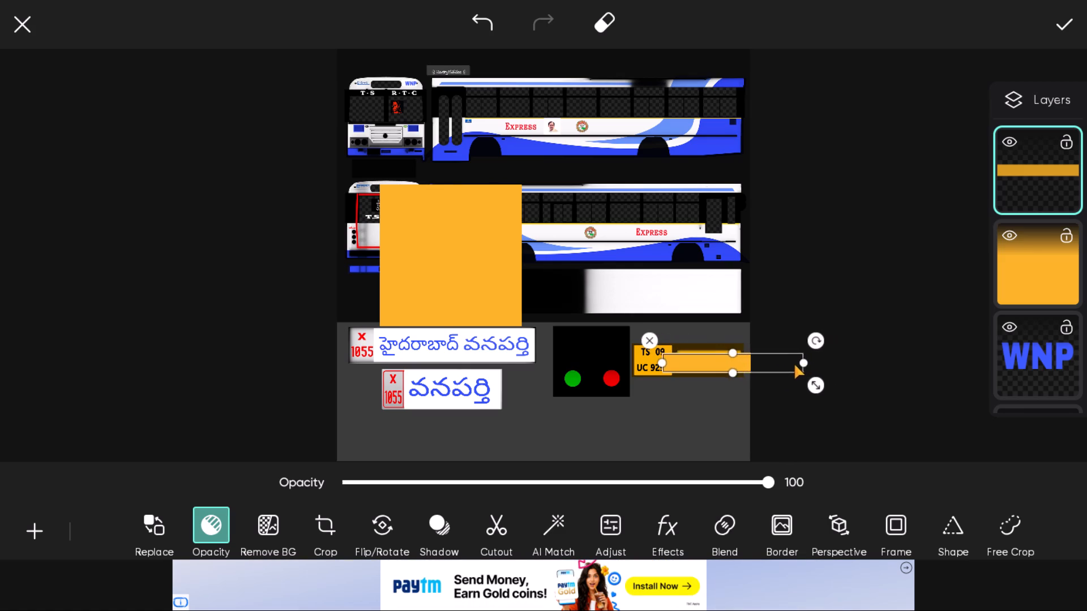
left_click_drag(794, 364, 810, 361)
left_click_drag(820, 358, 808, 359)
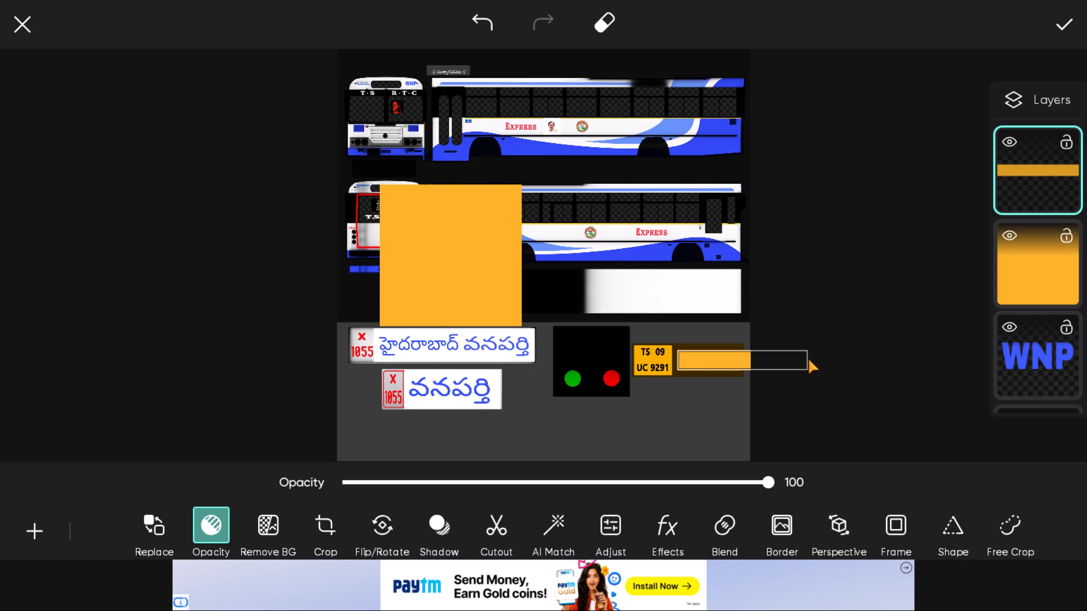
left_click_drag(808, 359, 741, 363)
left_click_drag(741, 363, 744, 362)
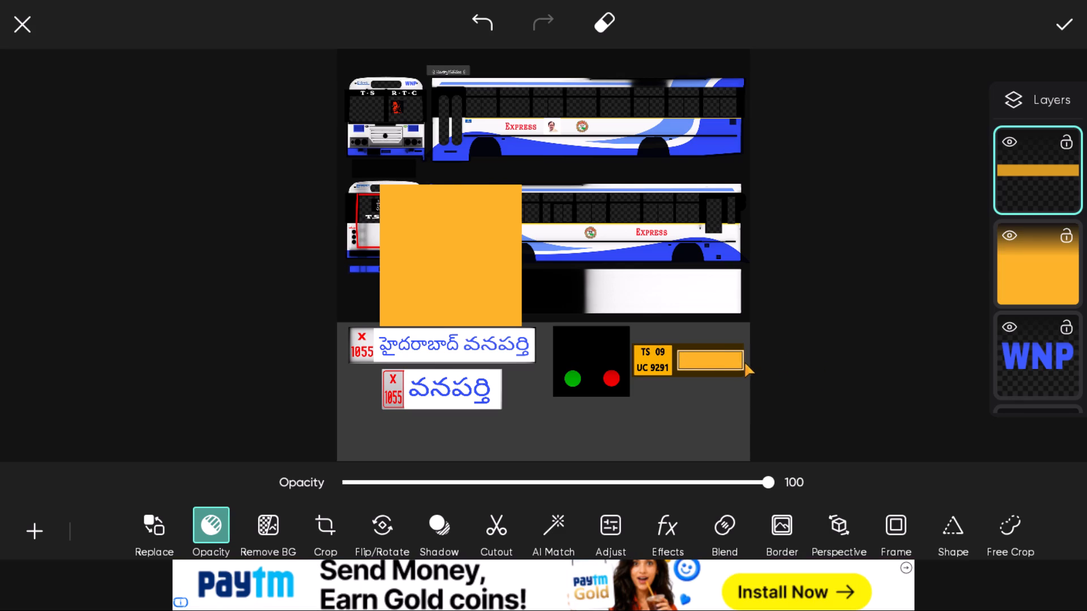
left_click_drag(744, 362, 742, 363)
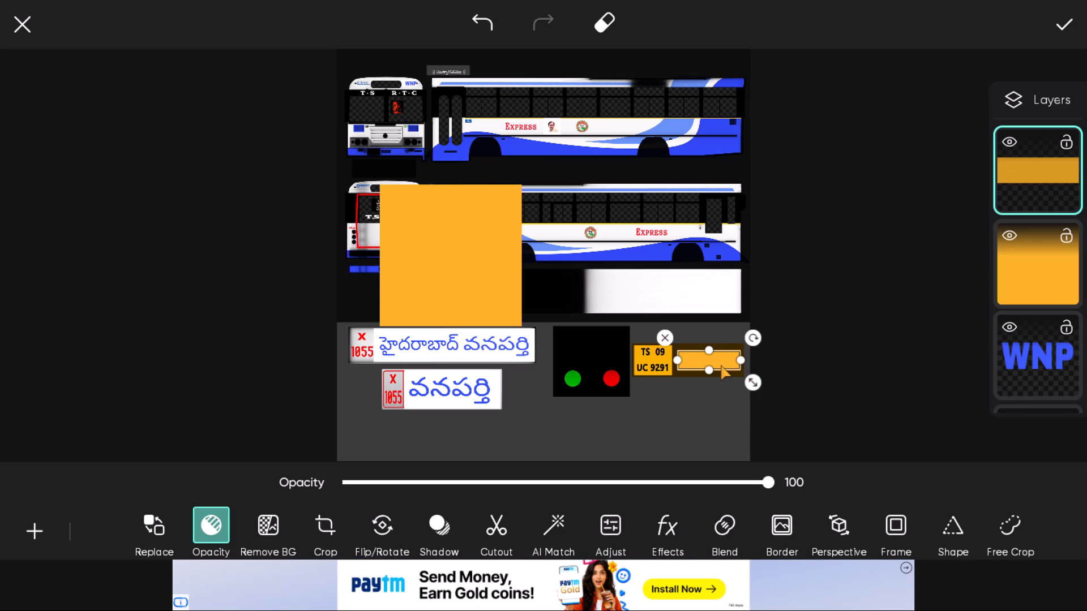
Fine-tune the orange rectangle's position, height and width so it sits inside the single-line plate's dark border.
left_click(708, 367)
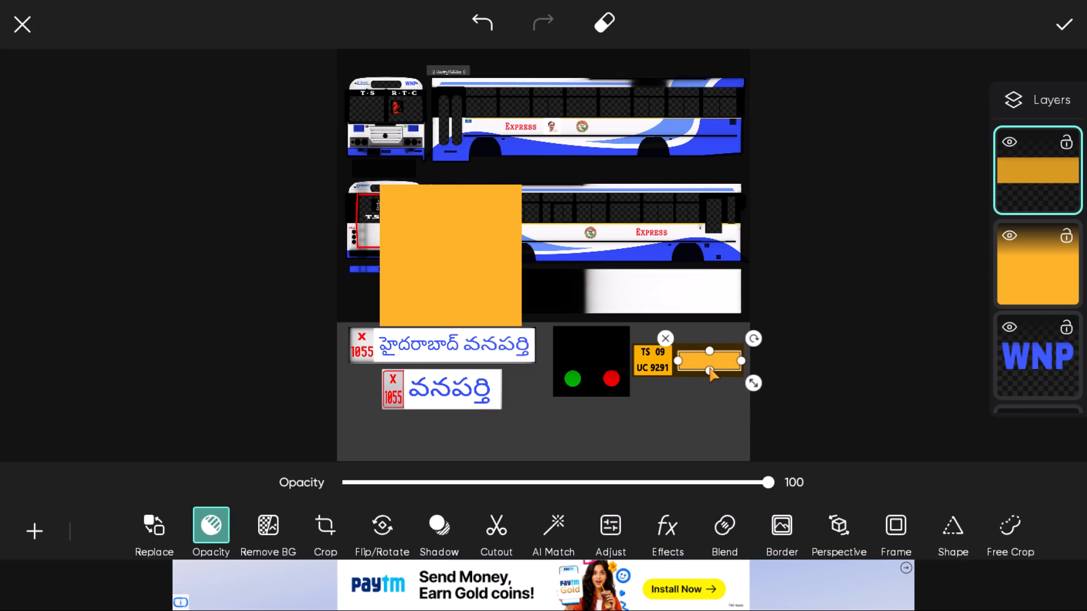
left_click(709, 368)
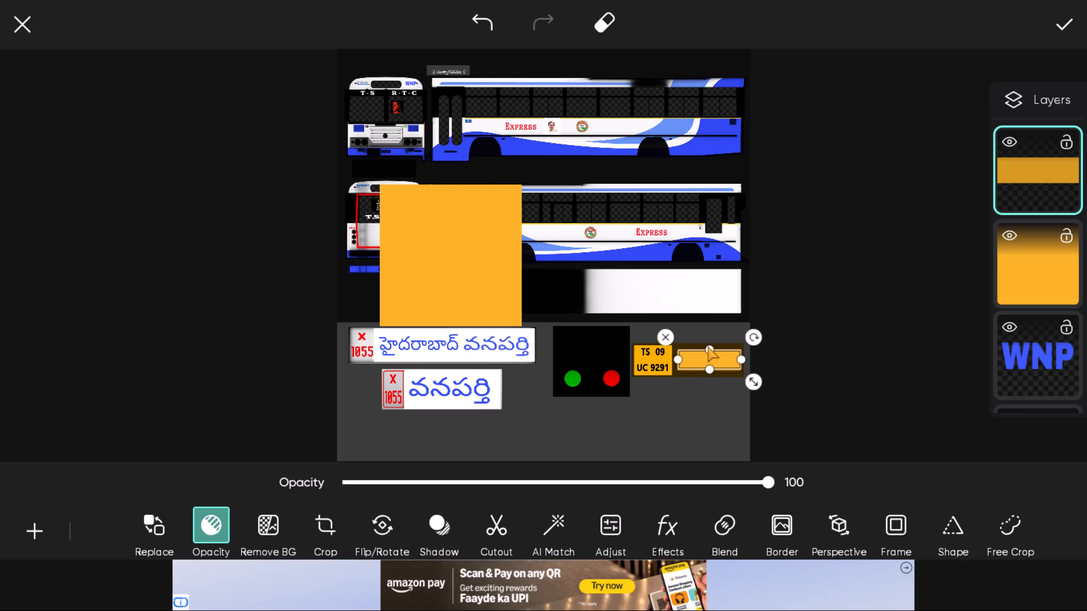
left_click(709, 349)
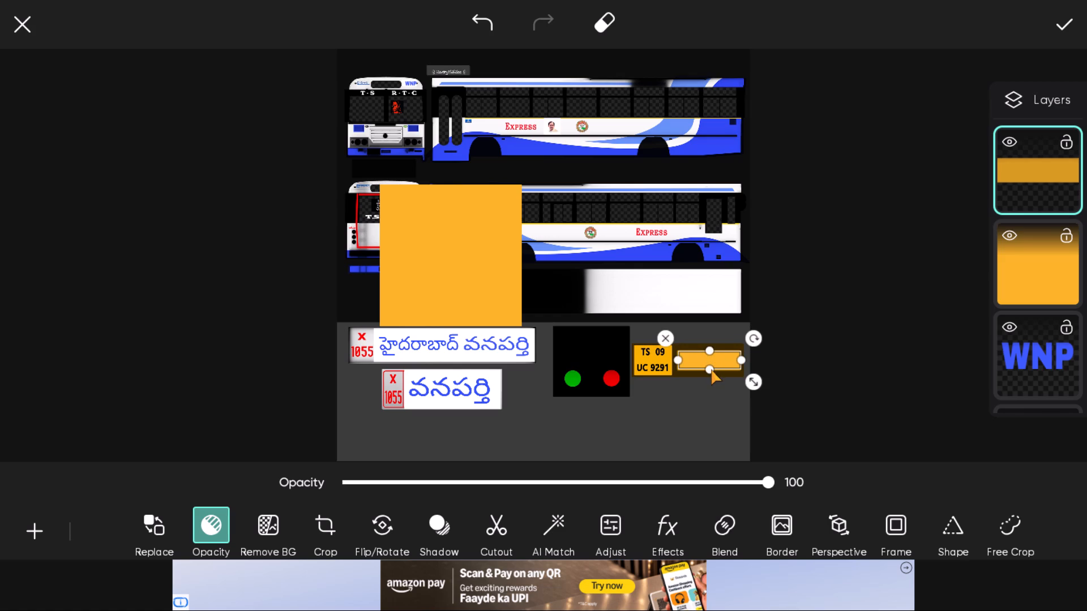
left_click_drag(711, 369, 708, 376)
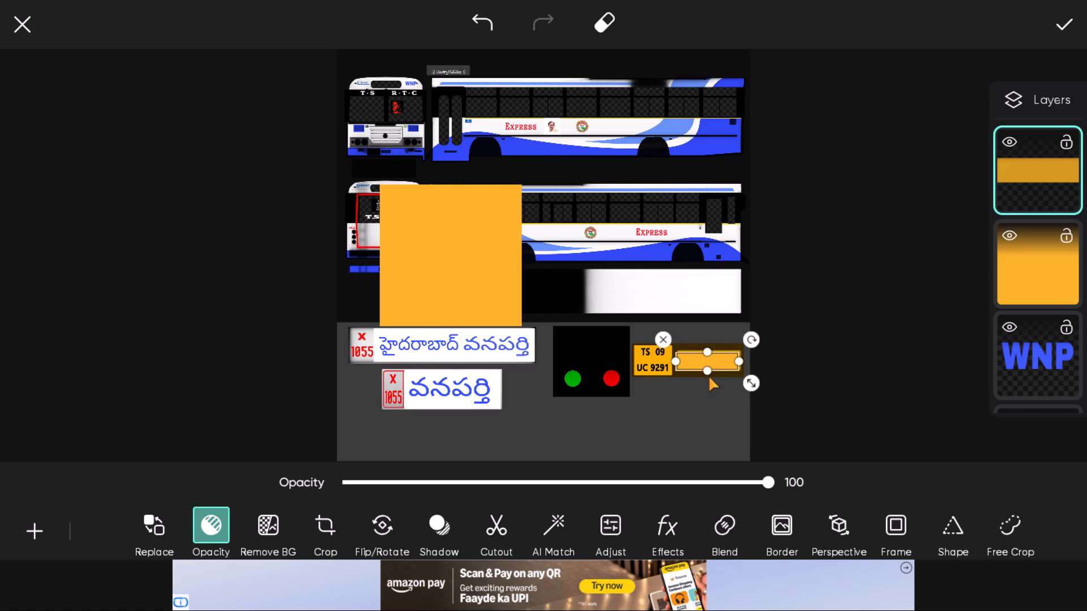
left_click_drag(708, 376, 710, 376)
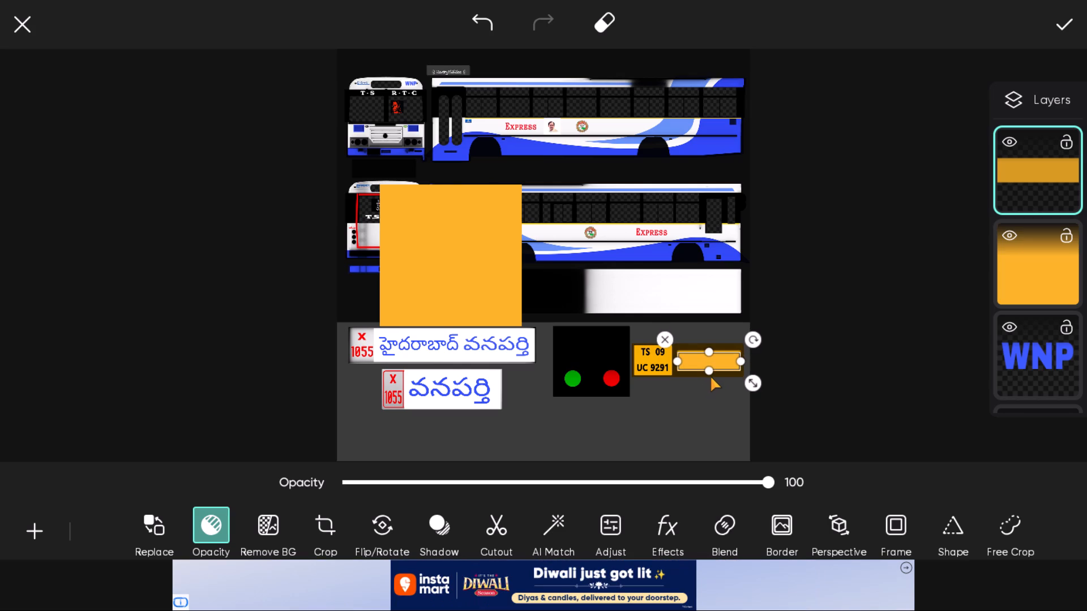
left_click(741, 359)
left_click(709, 351)
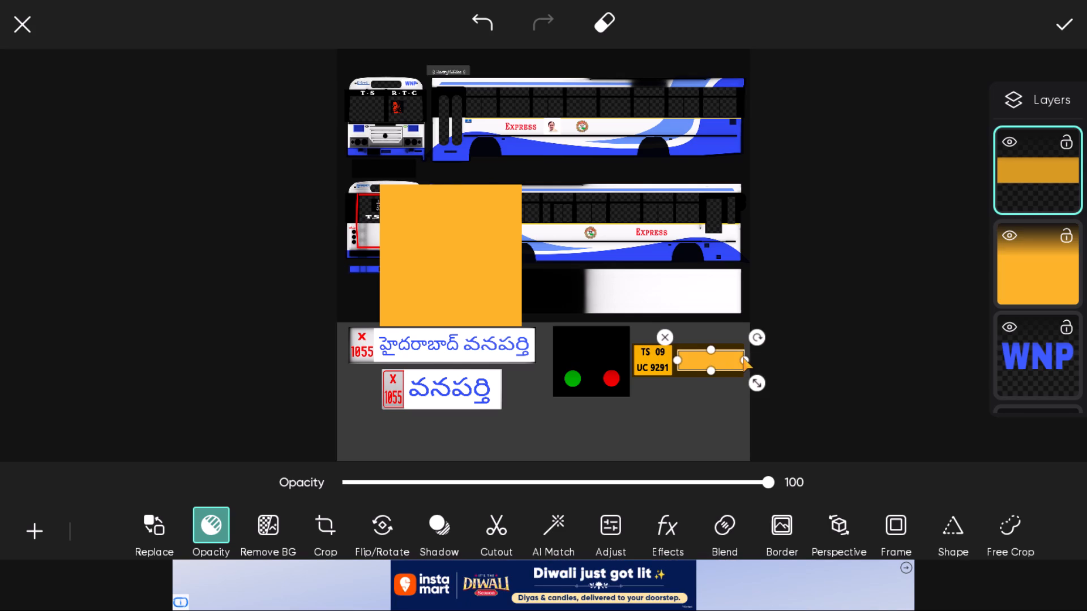
left_click_drag(744, 357, 736, 359)
left_click_drag(736, 359, 730, 360)
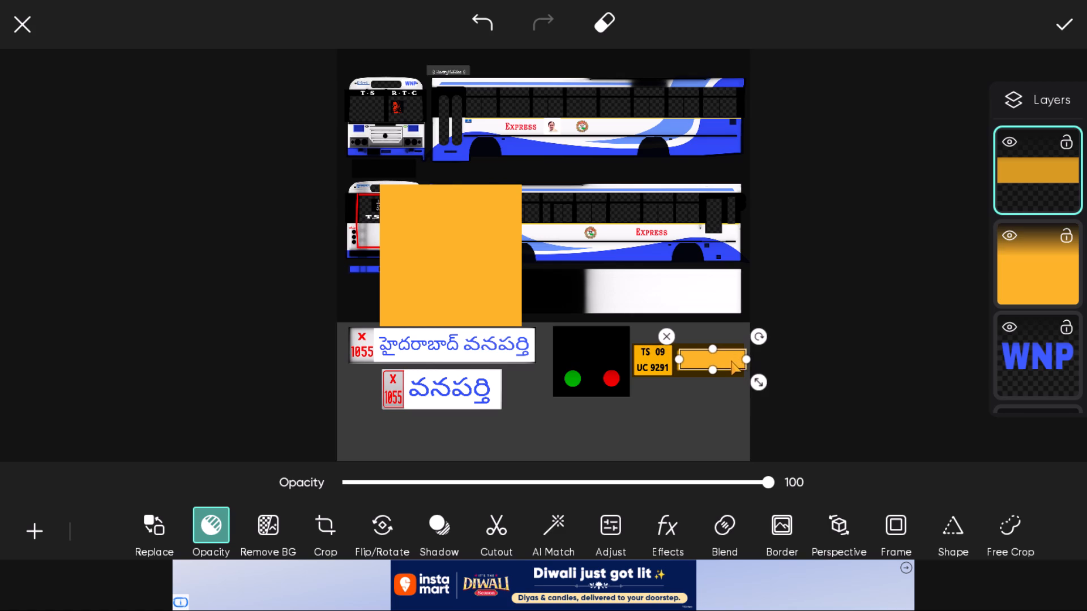
left_click_drag(730, 360, 714, 364)
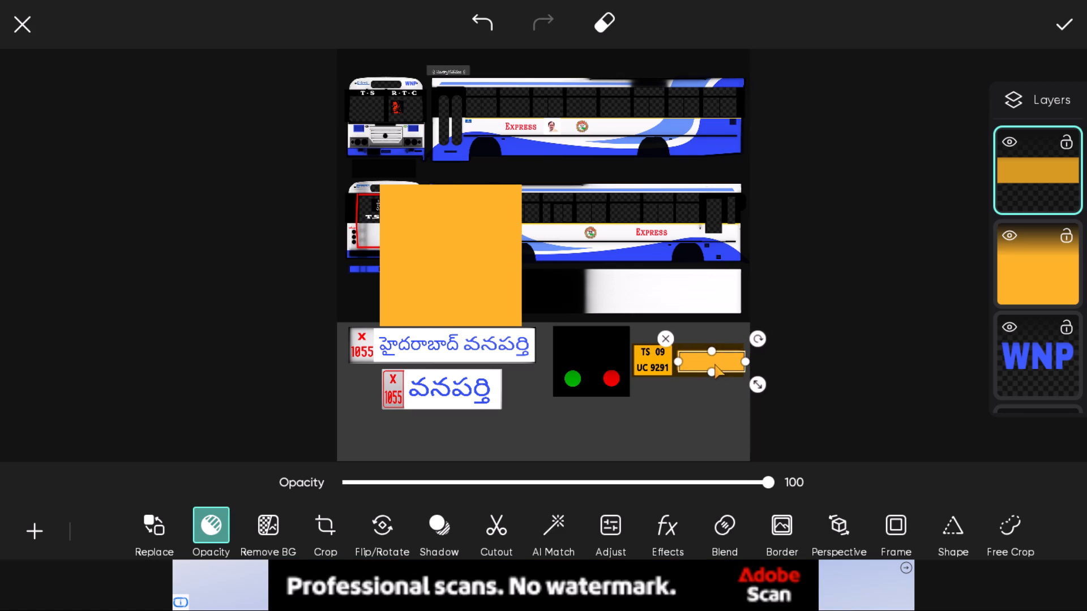
left_click_drag(714, 364, 713, 363)
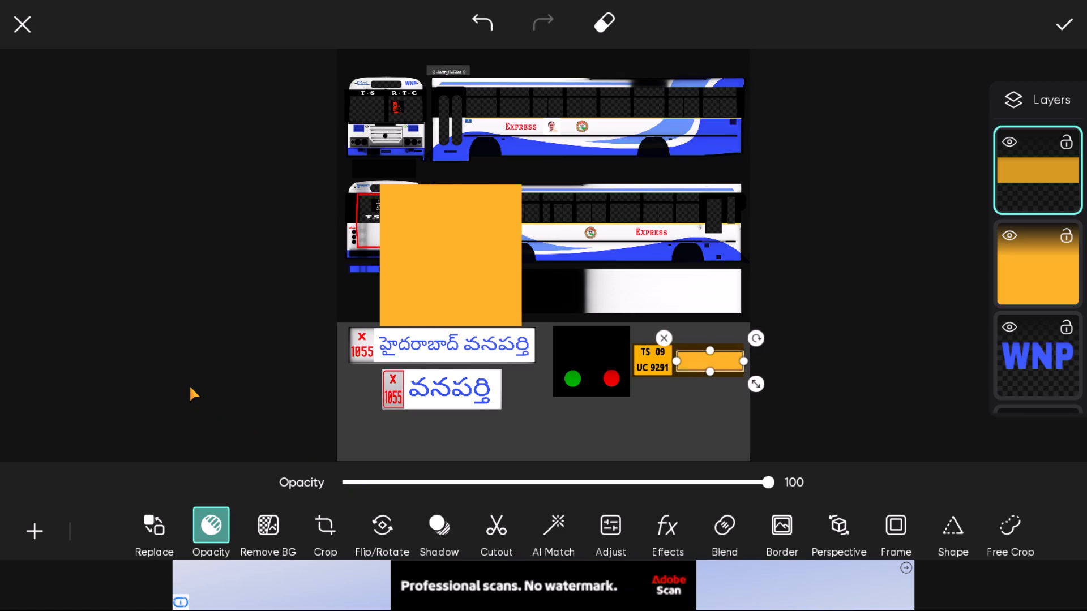
Narrow the orange rectangle slightly at its right edge to fit the single-line number plate, and deselect it.
left_click(189, 386)
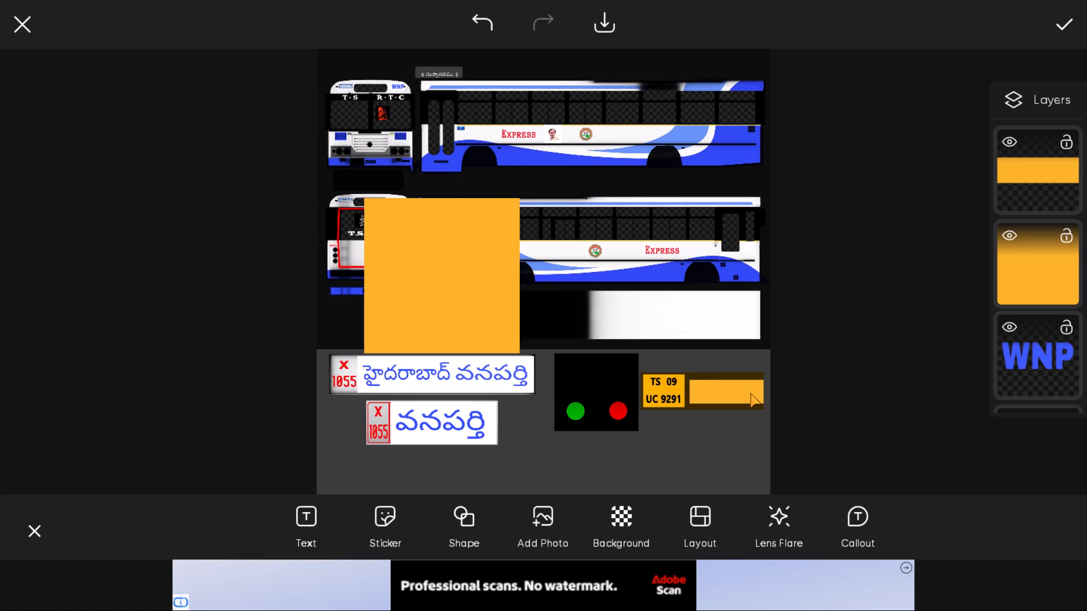
left_click(750, 394)
left_click(762, 391)
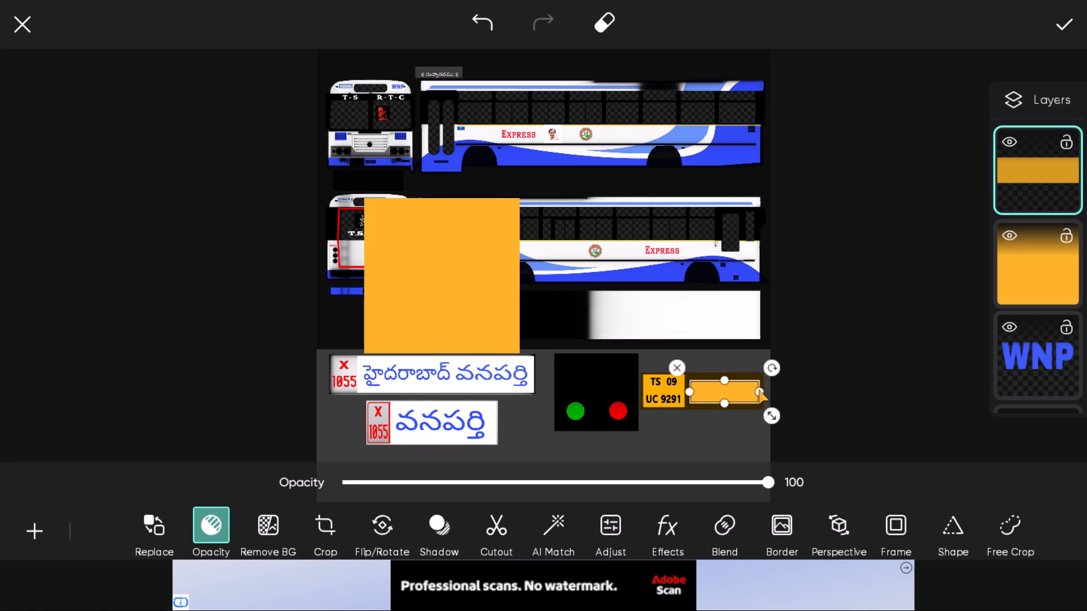
left_click(74, 358)
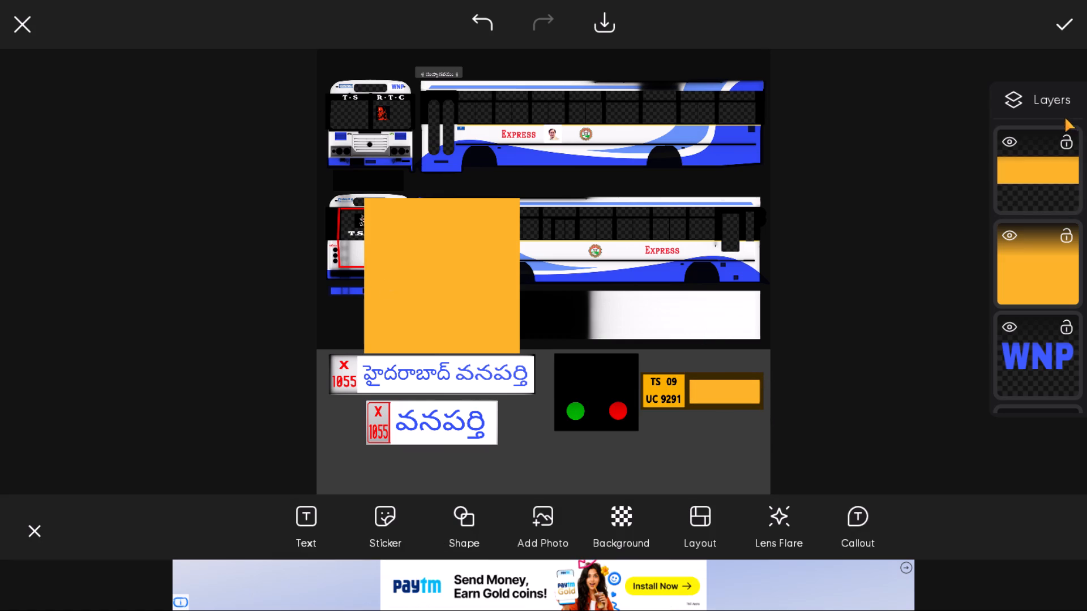
Lock the layer of the orange rectangle covering the single-line number plate.
left_click(1066, 142)
Flatten the remaining orange square into a wide rectangle and move it over the two-line number plate, aligning their left and lower edges.
left_click(440, 277)
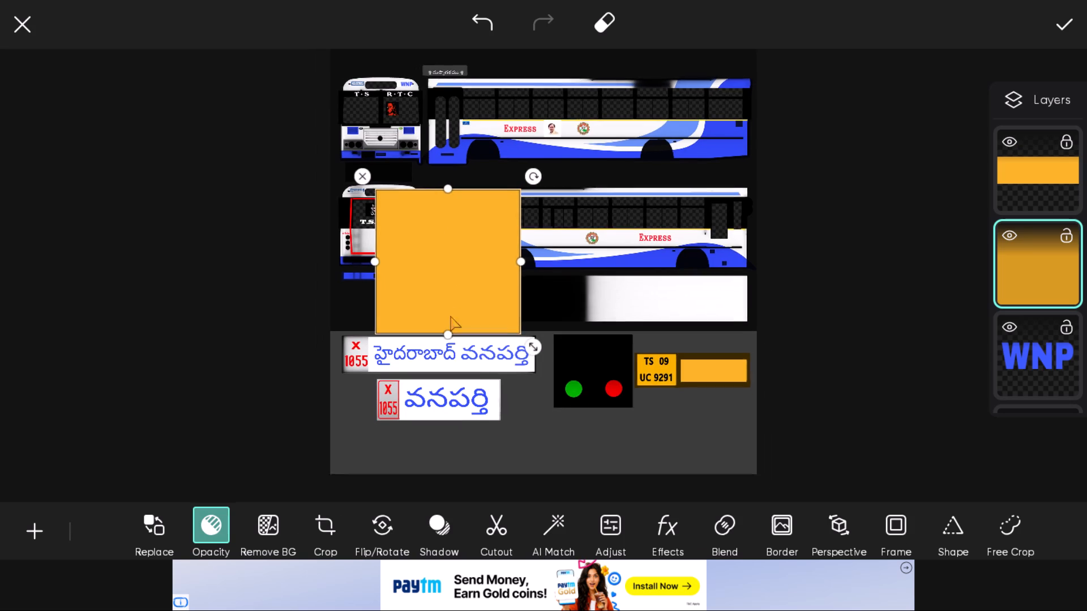
left_click_drag(451, 327, 435, 243)
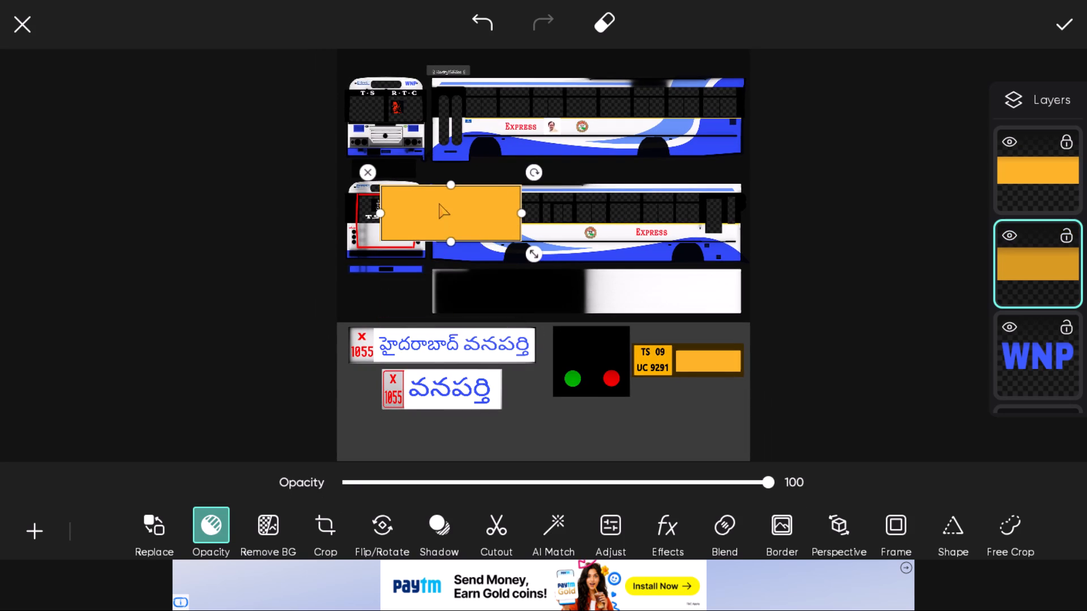
left_click_drag(439, 197, 758, 354)
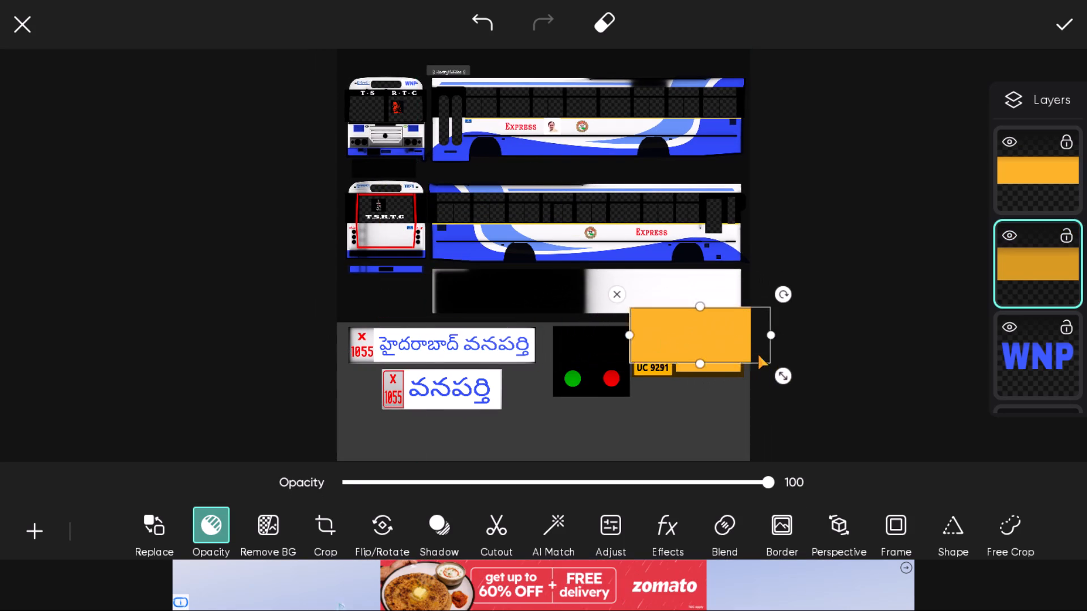
left_click_drag(758, 354, 747, 381)
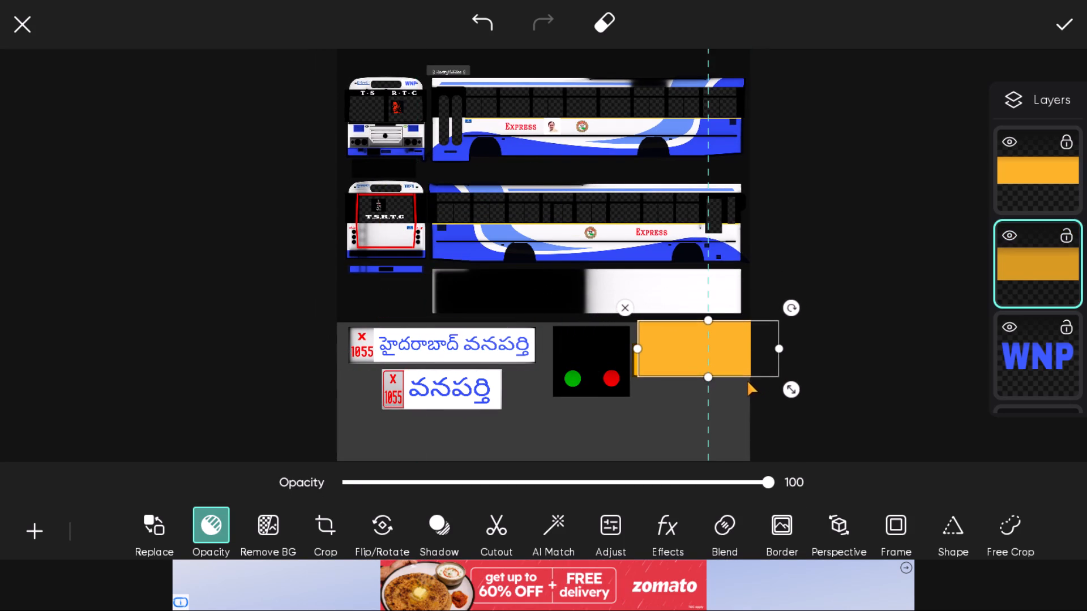
left_click_drag(747, 381, 740, 380)
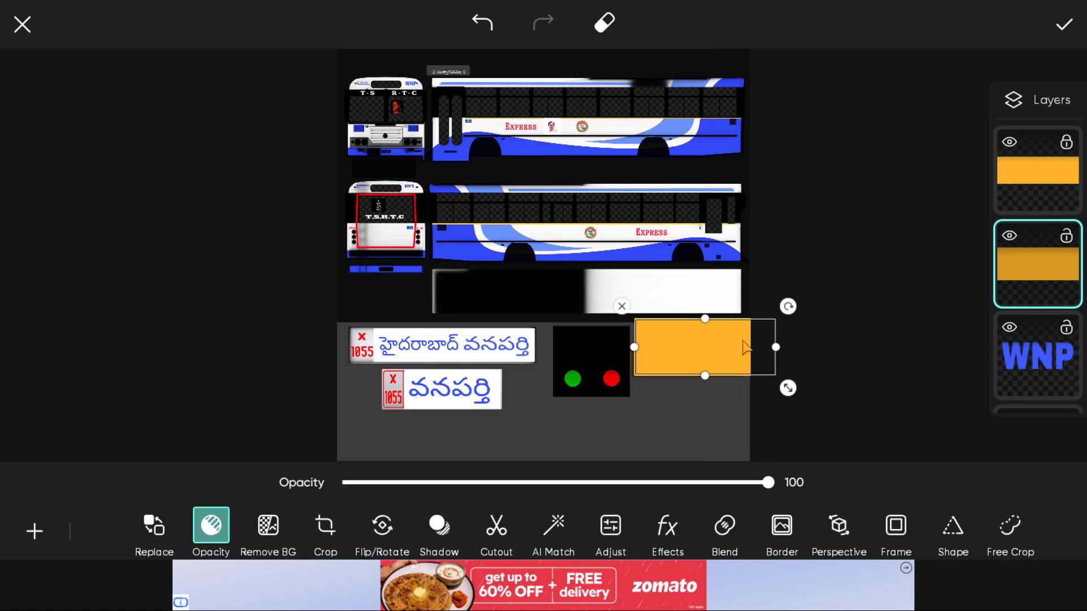
Reduce the height and width of the unlocked orange rectangle so it covers only the two-line number plate.
left_click_drag(707, 317, 707, 342)
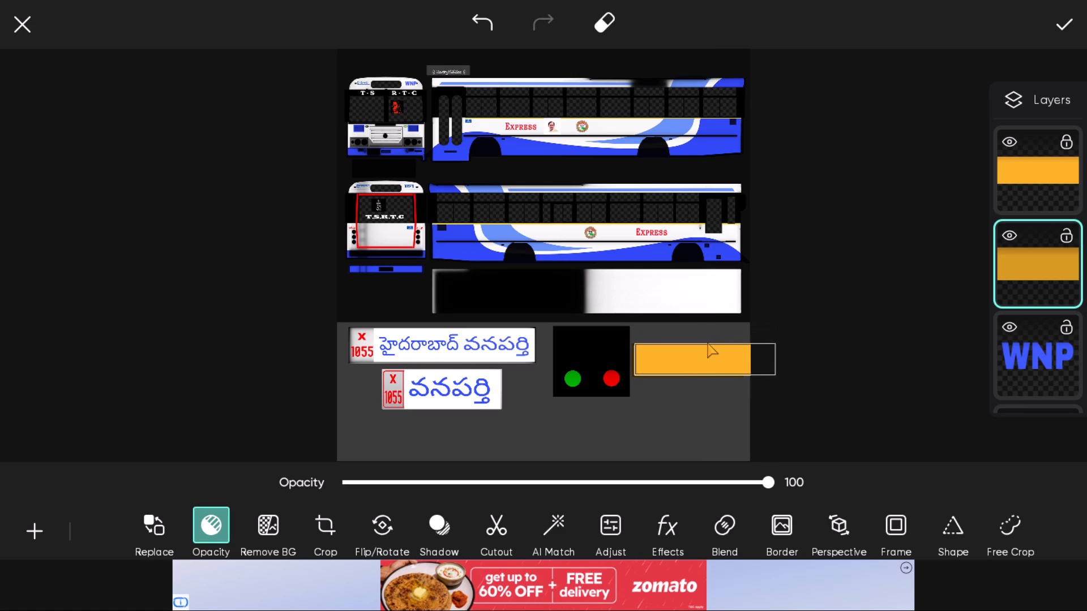
left_click_drag(707, 342, 707, 343)
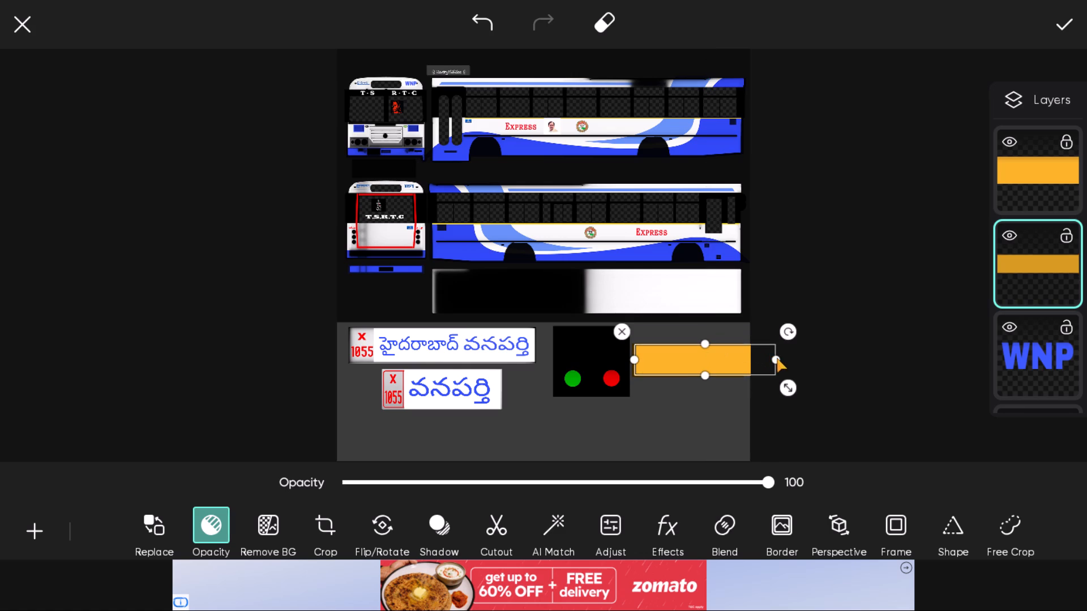
left_click_drag(777, 358, 682, 371)
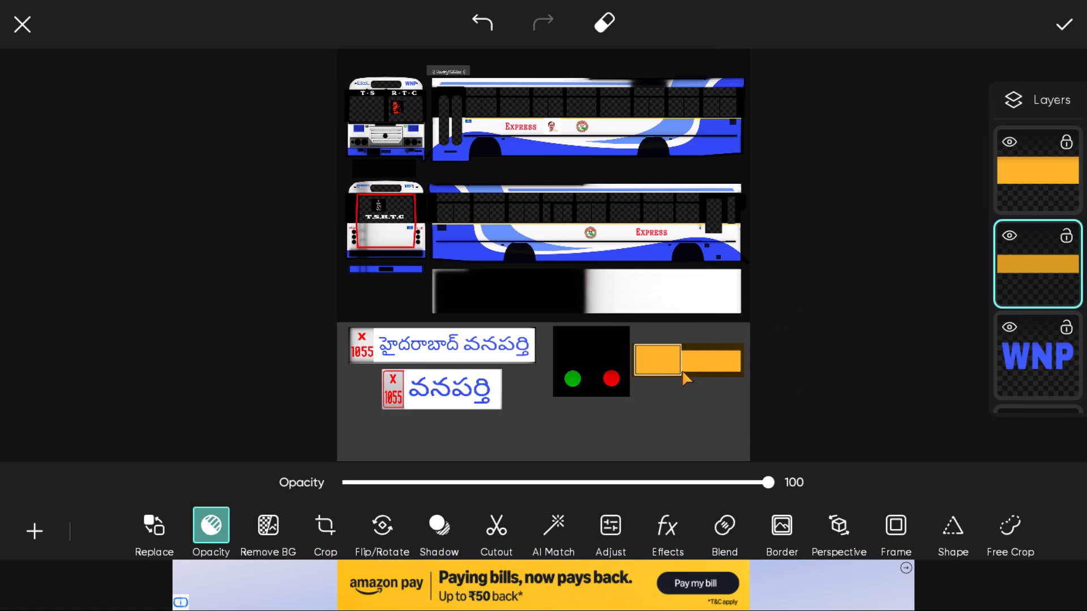
left_click_drag(682, 371, 669, 373)
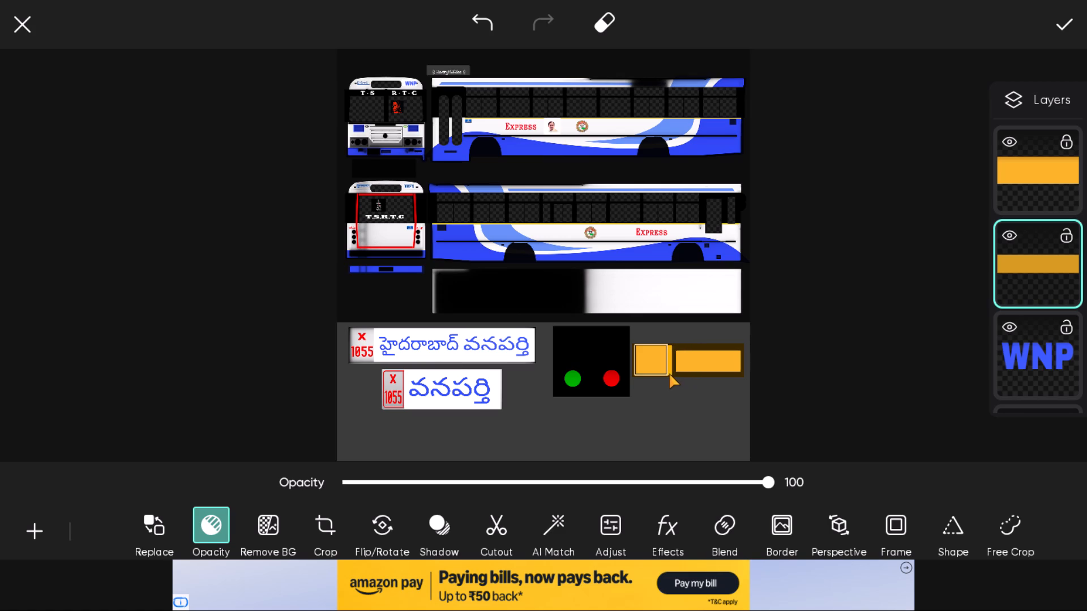
left_click_drag(669, 373, 674, 375)
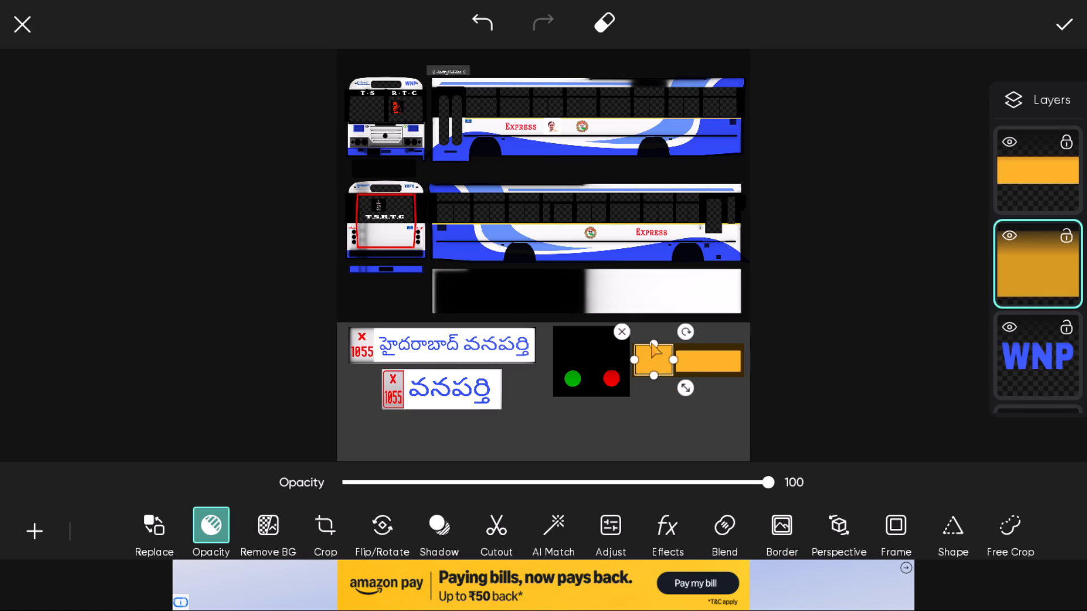
Fine-tune the top, bottom and right edges of the orange rectangle on the two-line number plate, and deselect it.
left_click_drag(652, 342, 653, 352)
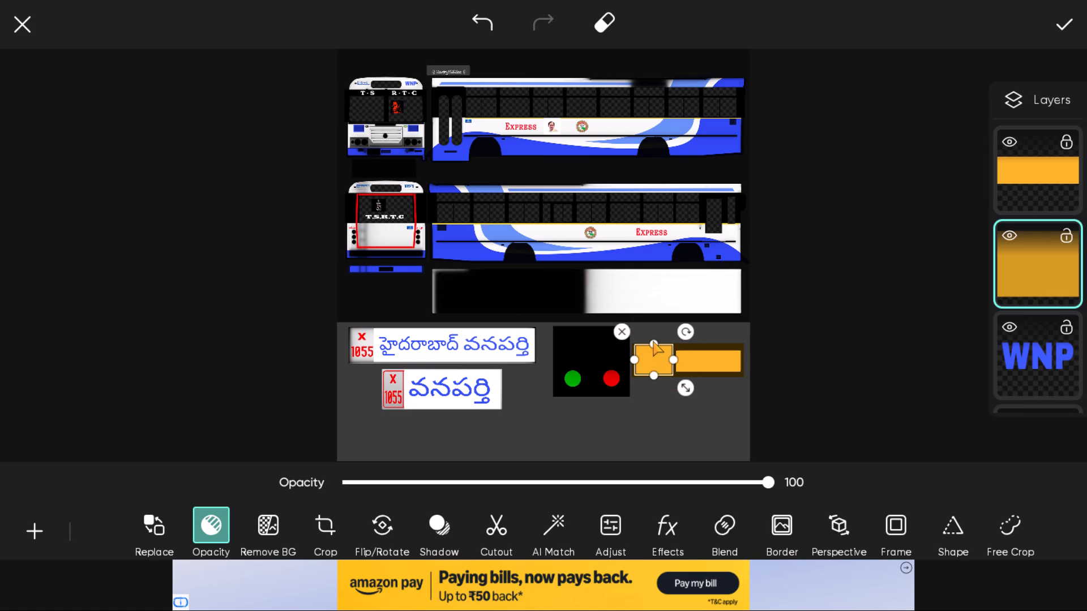
left_click(654, 343)
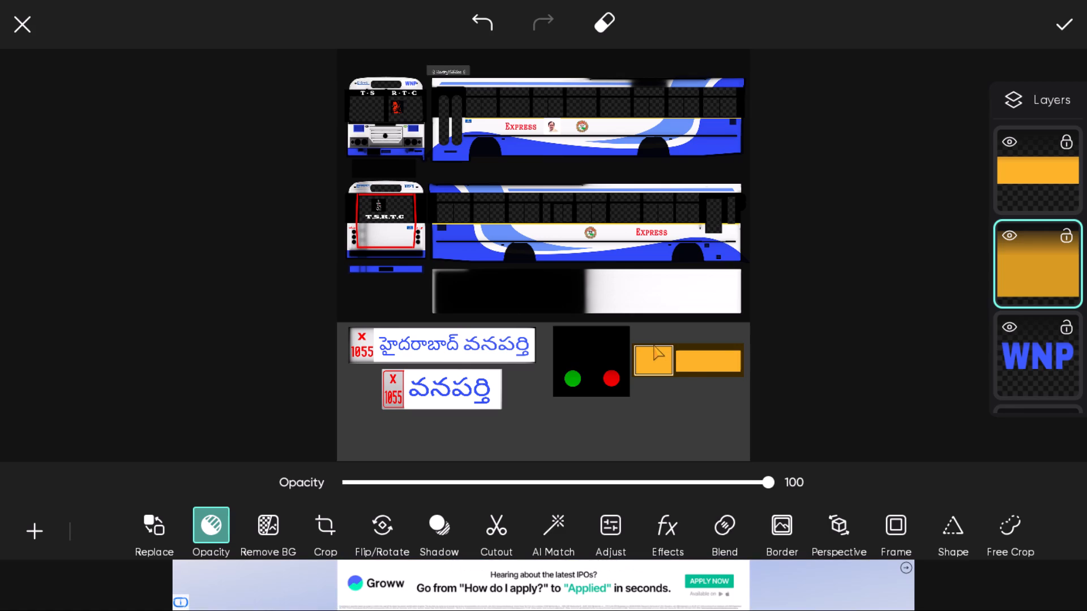
left_click(653, 346)
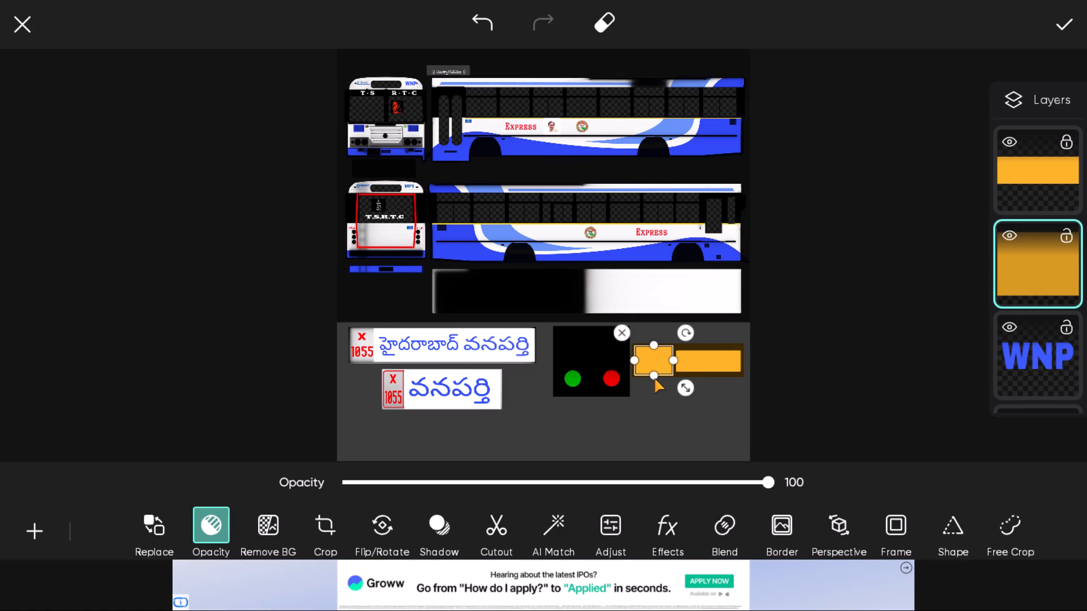
left_click(653, 378)
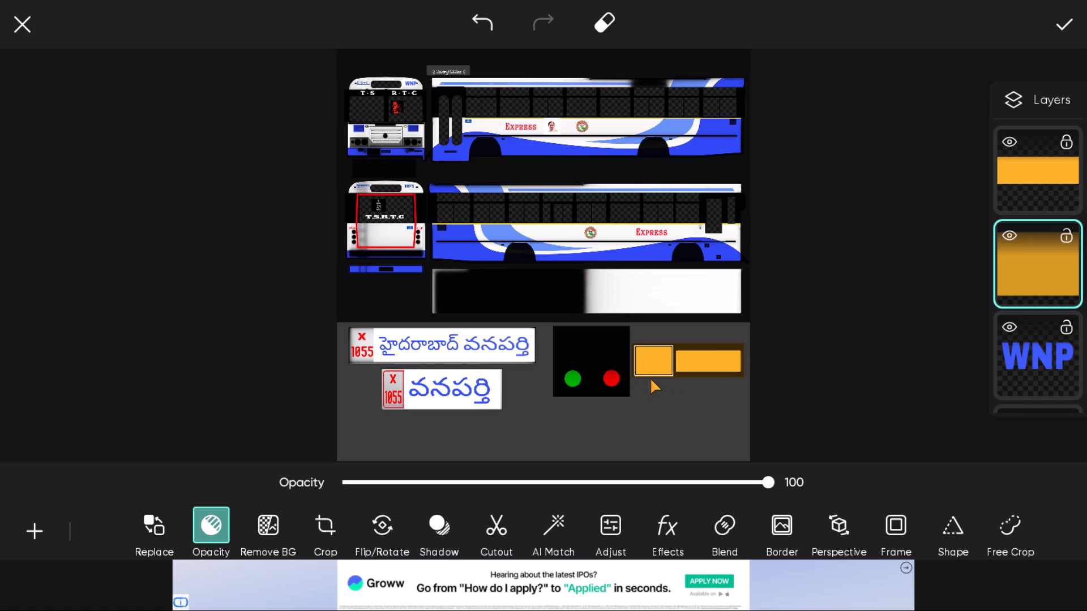
left_click(674, 360)
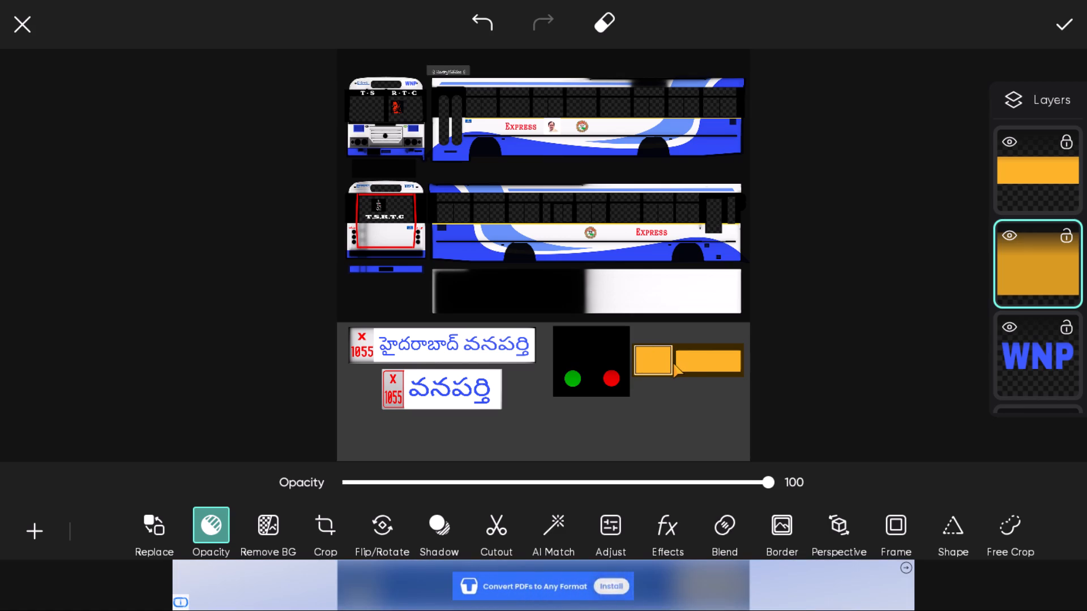
left_click(149, 258)
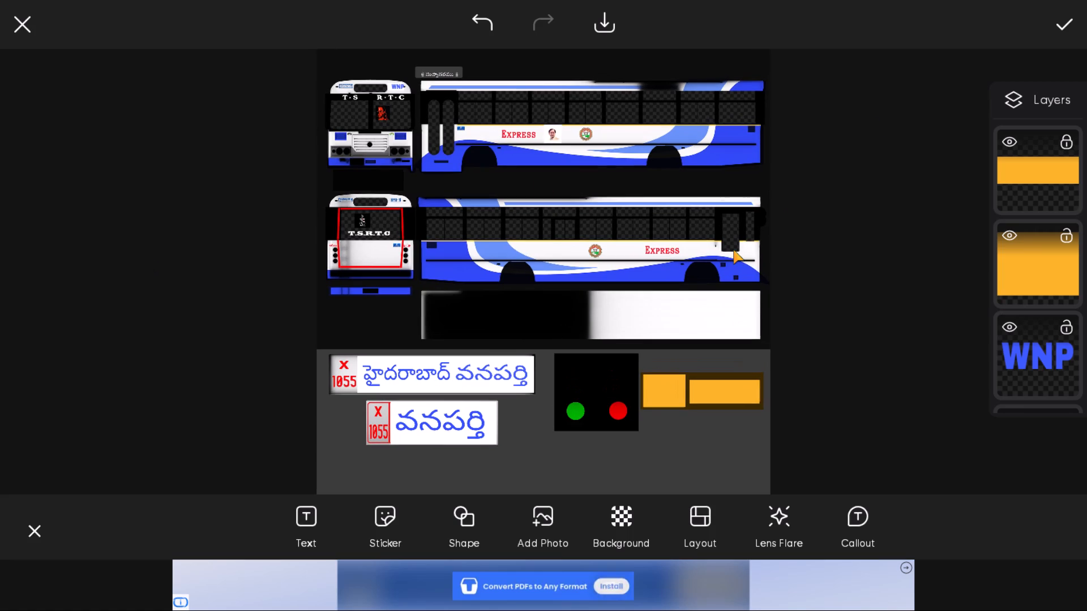
Lock the layer of the orange rectangle covering the two-line number plate.
left_click(1069, 243)
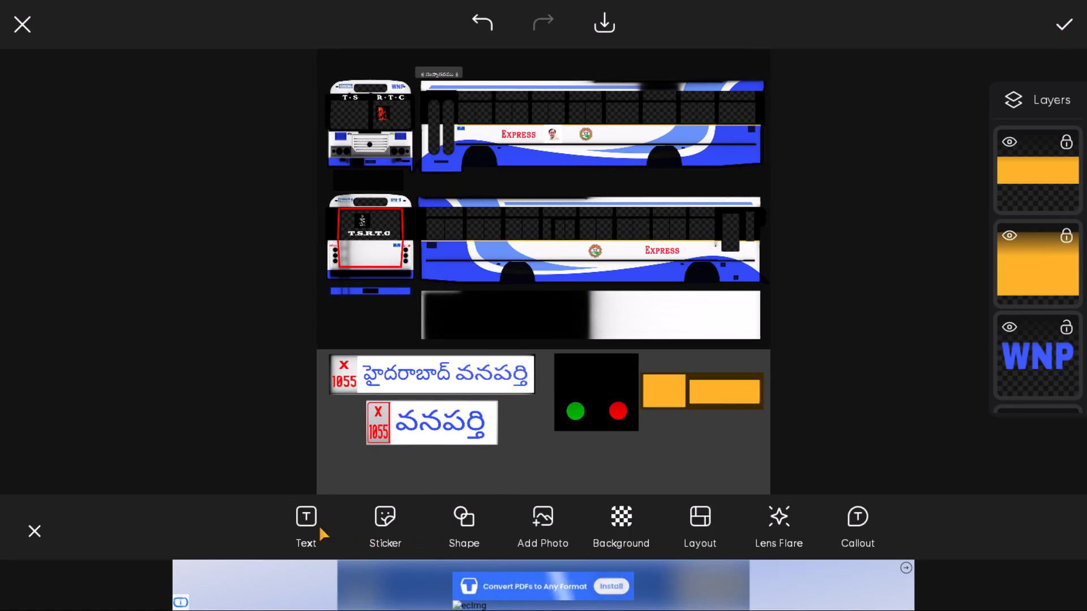
Add the text TS324733 in black.
left_click(290, 518)
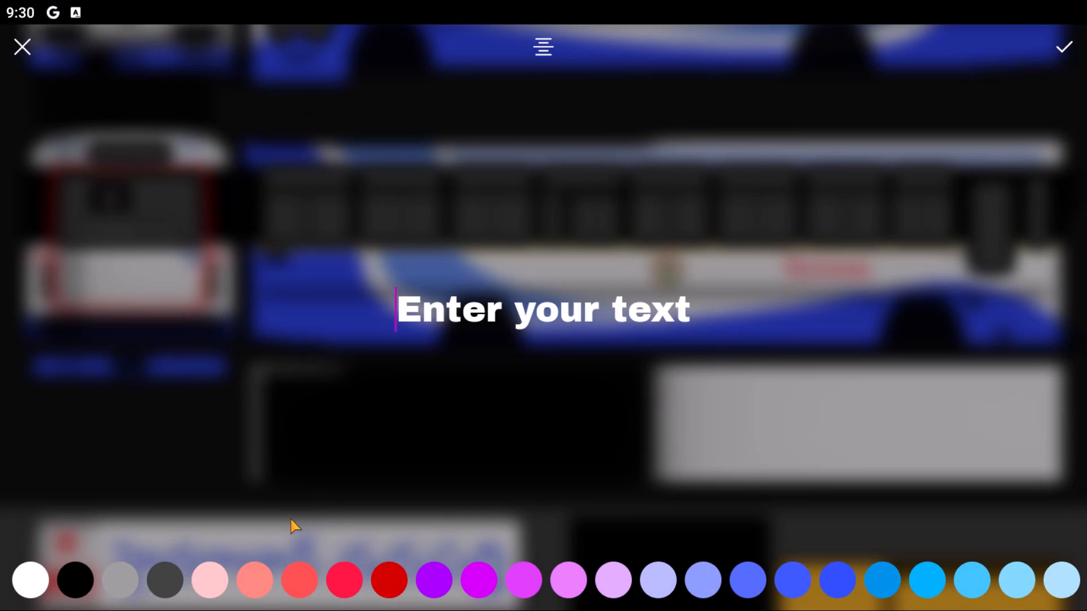
key("t")
key("s")
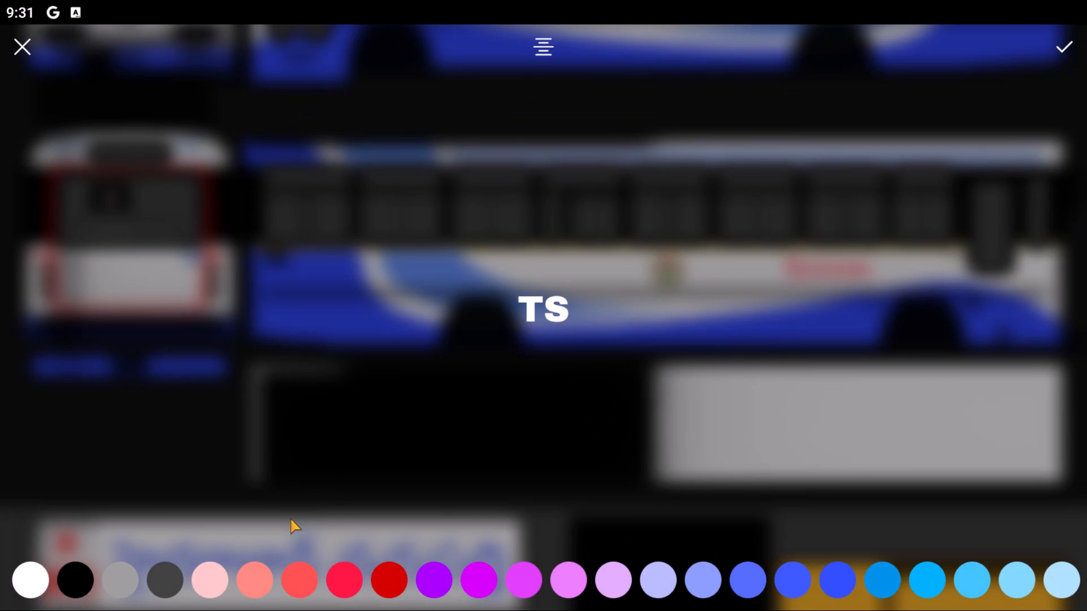
key("space")
key("BackSpace")
key("3")
key("2")
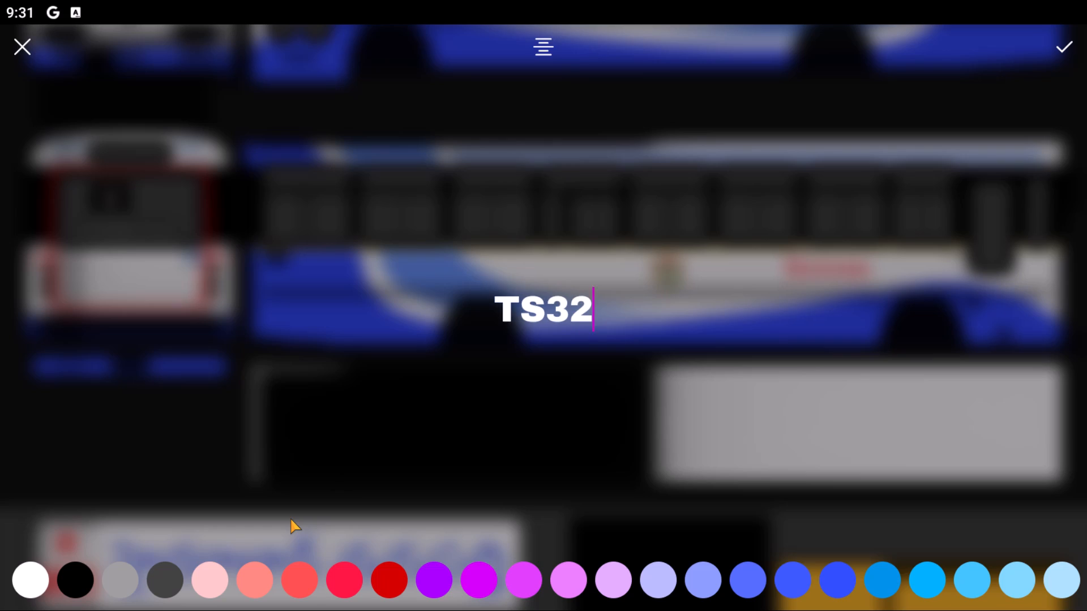
key("4")
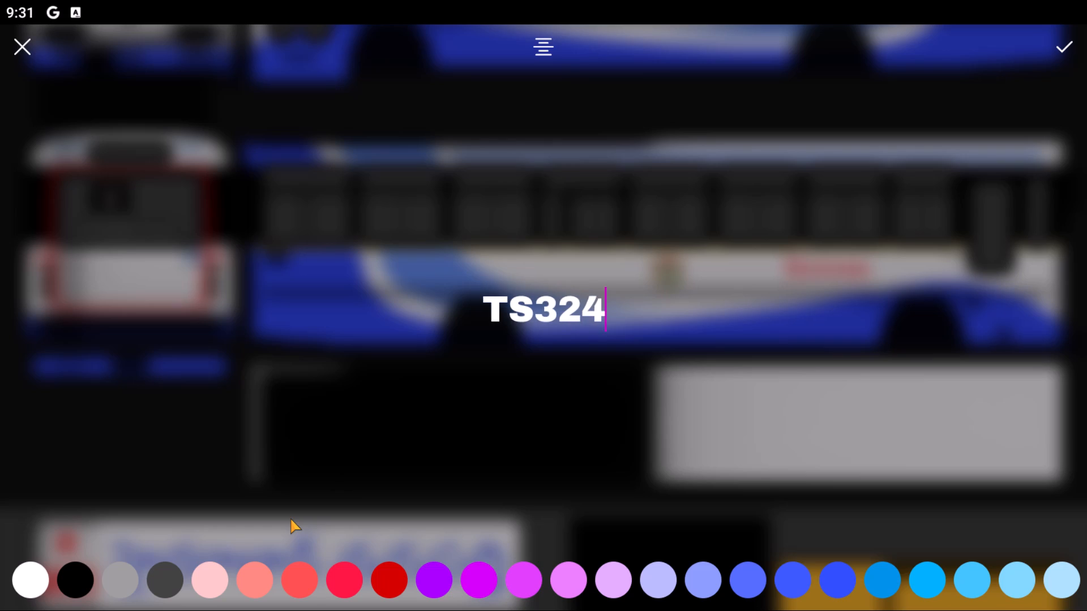
key("7")
type("33")
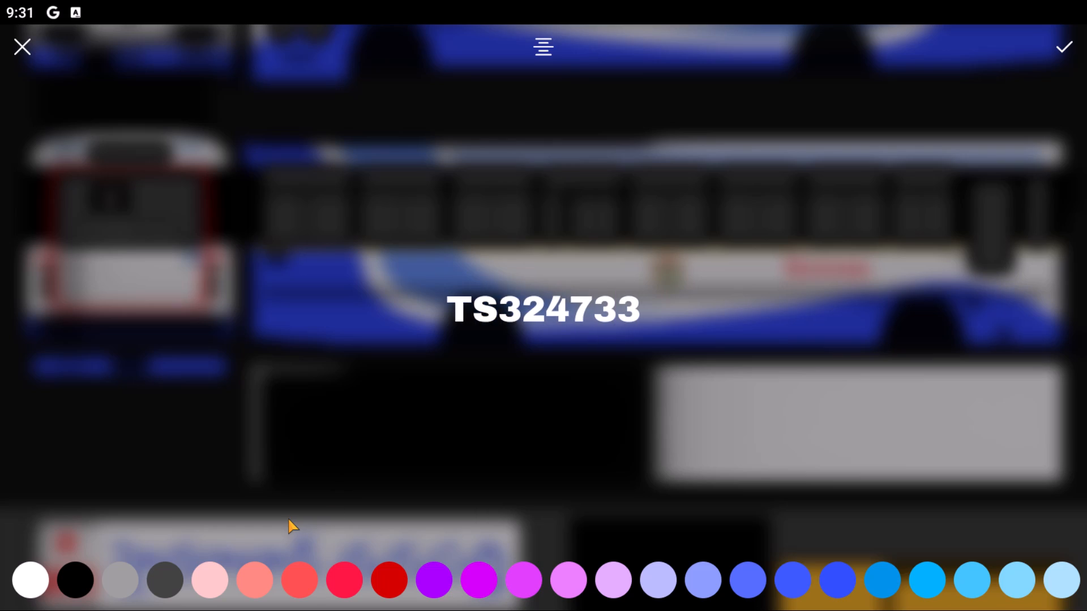
left_click(61, 587)
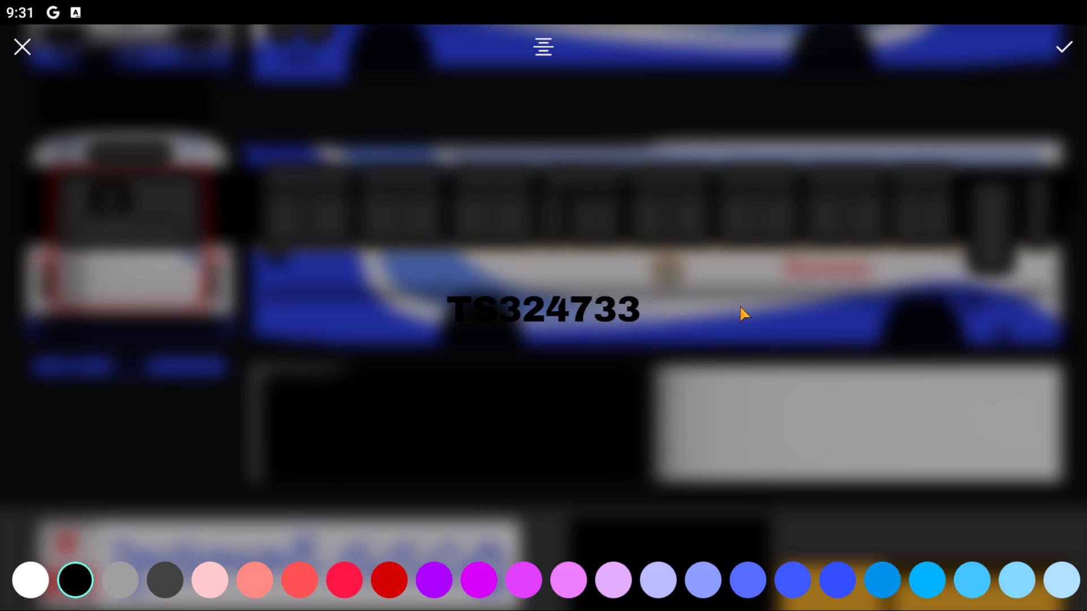
left_click(1066, 52)
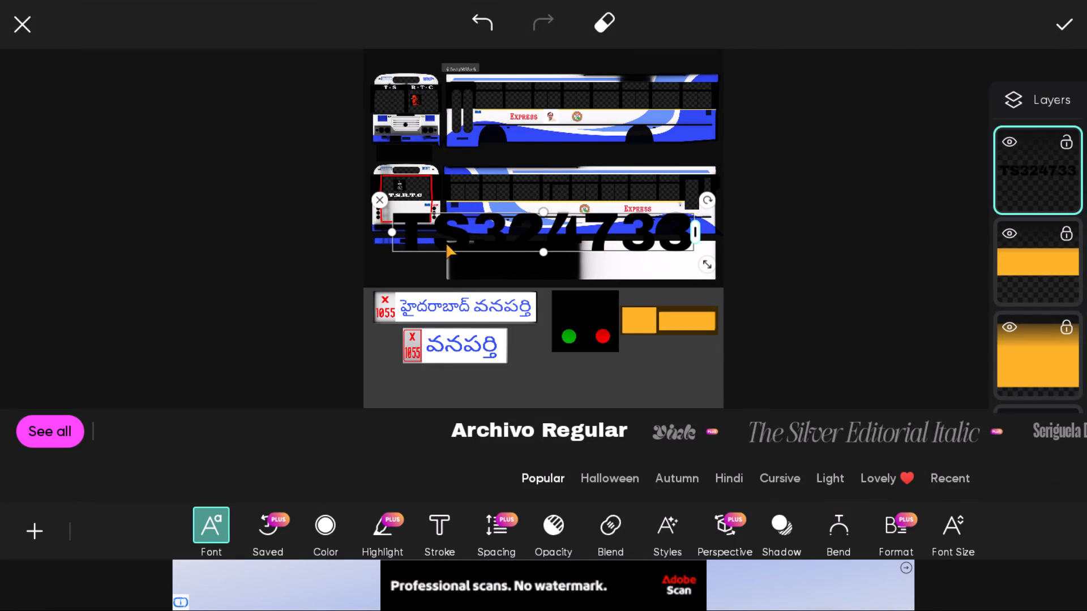
left_click_drag(392, 233, 448, 229)
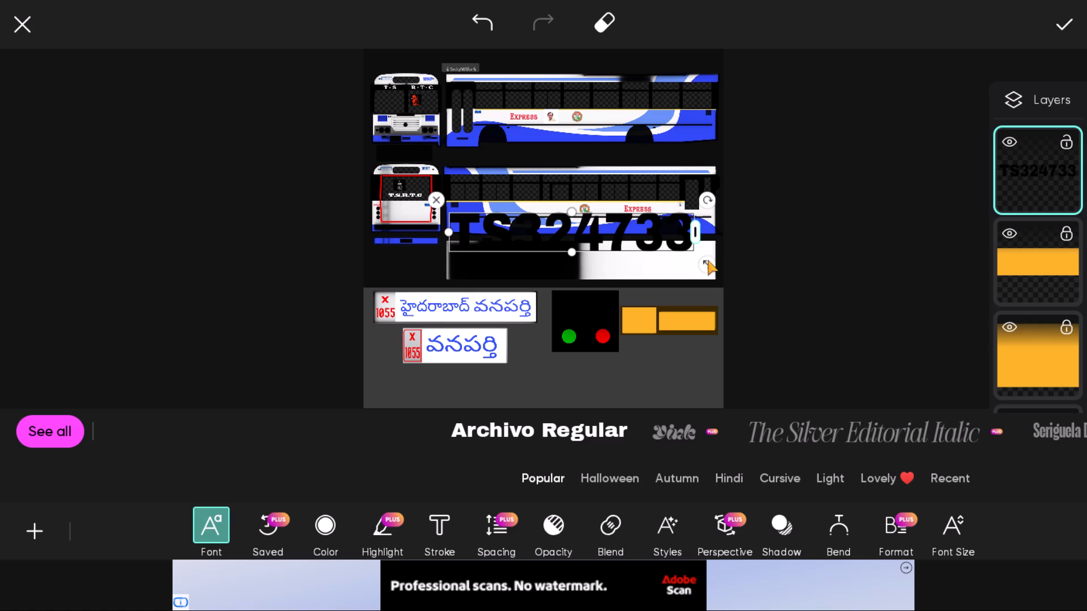
left_click_drag(706, 263, 681, 255)
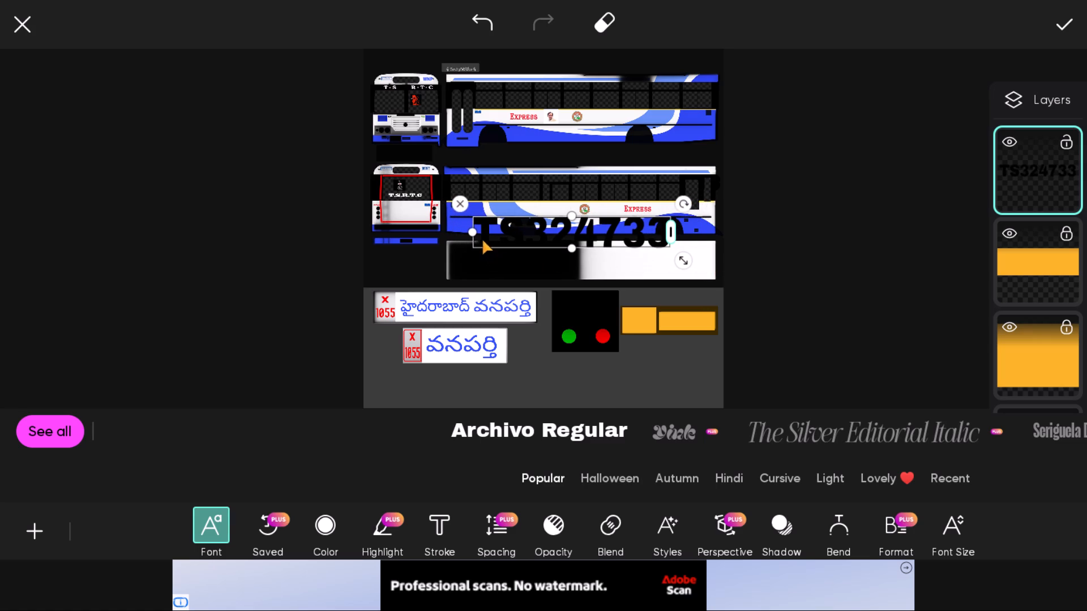
left_click_drag(470, 227, 525, 221)
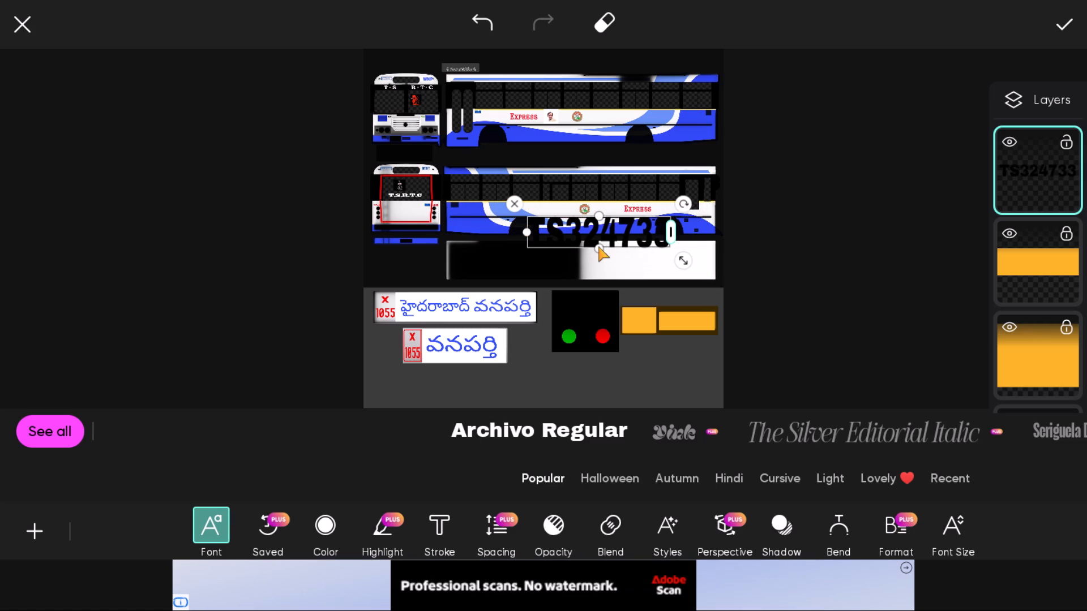
left_click(599, 247)
left_click_drag(521, 230, 564, 233)
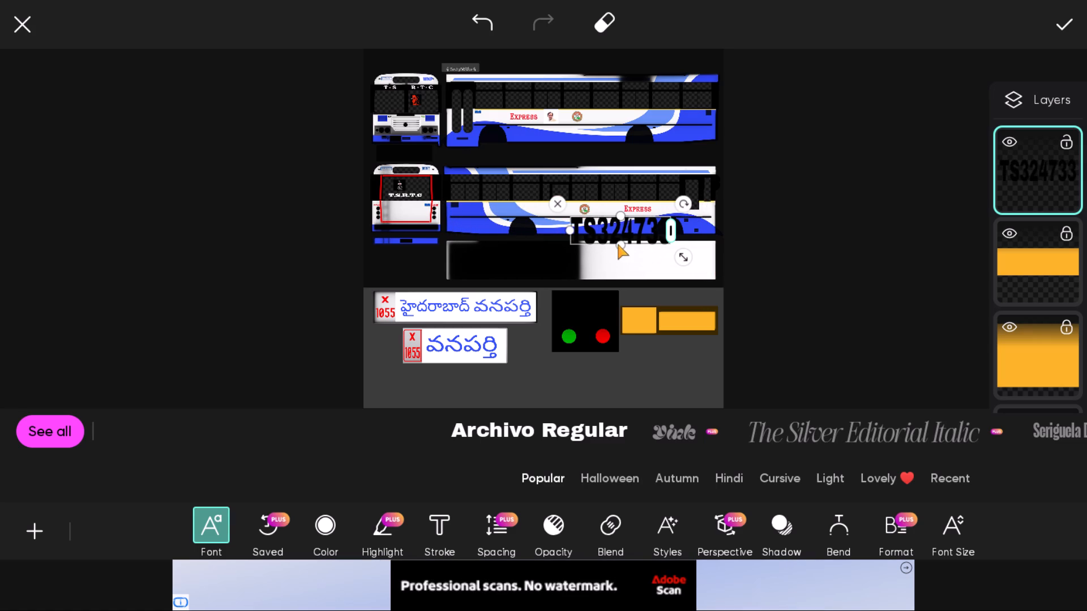
left_click_drag(615, 243, 615, 238)
left_click_drag(683, 255, 667, 248)
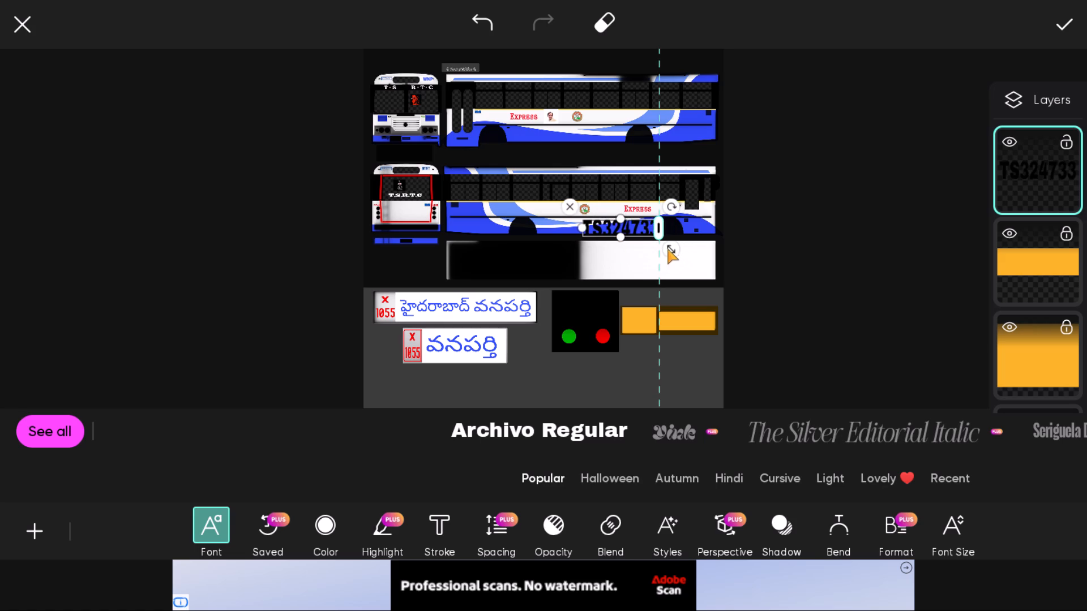
left_click_drag(667, 248, 660, 246)
left_click_drag(669, 249, 659, 244)
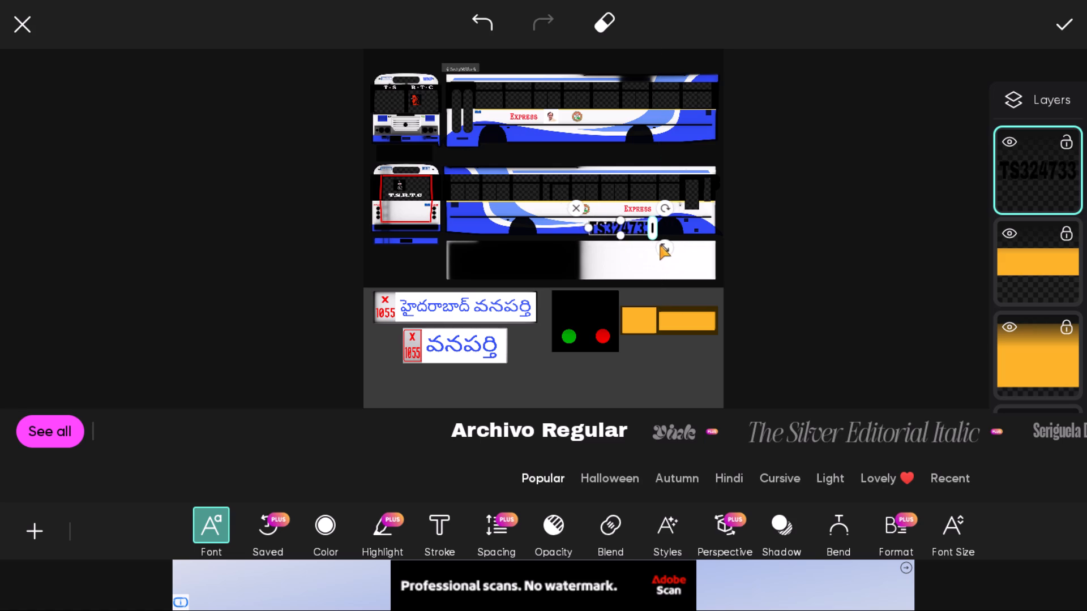
left_click_drag(659, 244, 646, 243)
left_click_drag(627, 226, 724, 382)
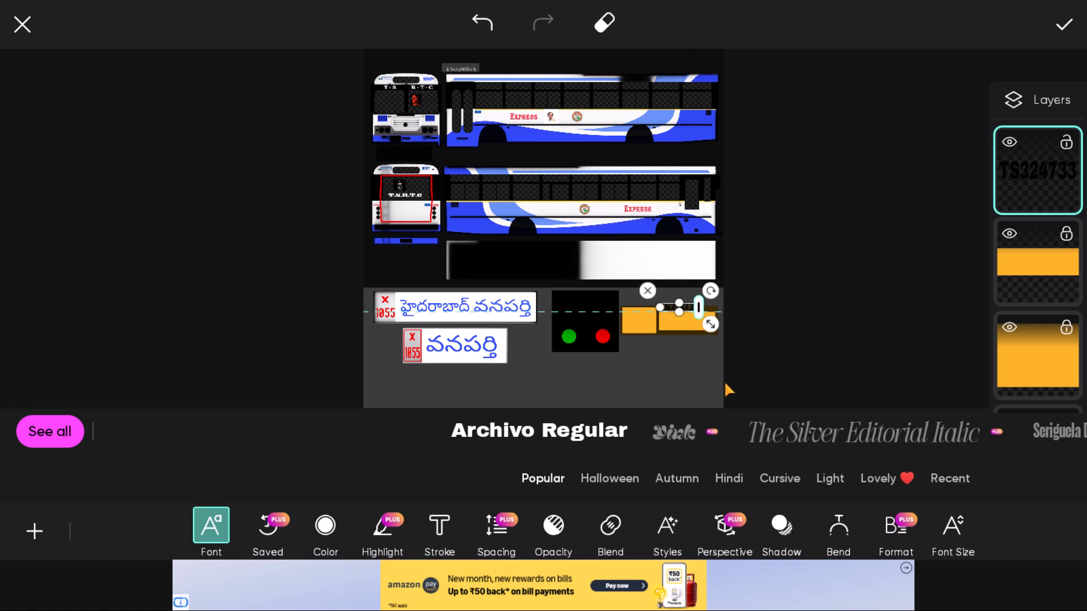
left_click_drag(724, 382, 701, 372)
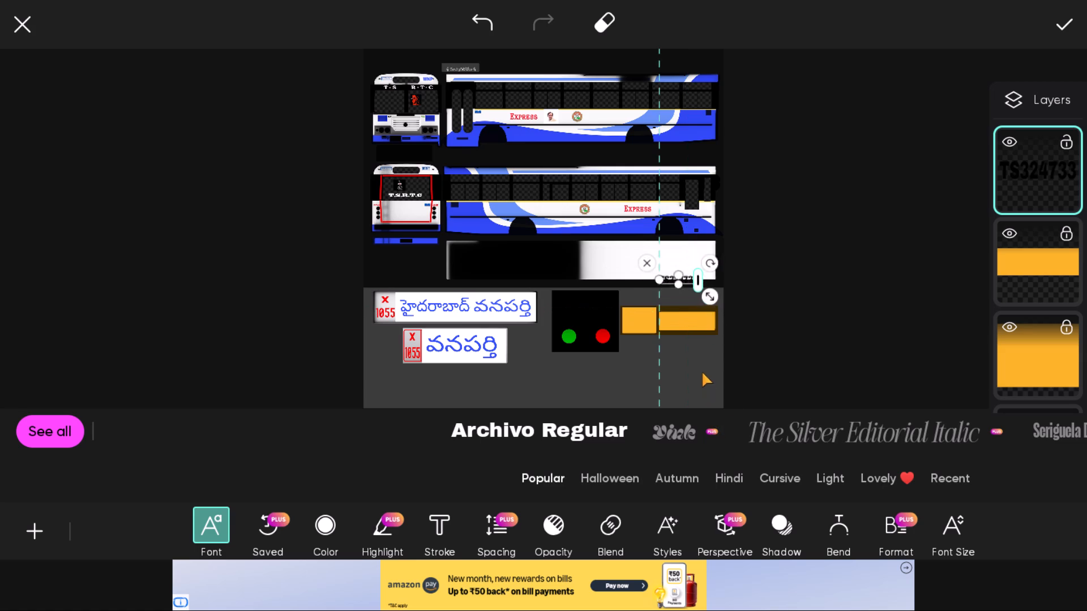
left_click_drag(701, 372, 714, 395)
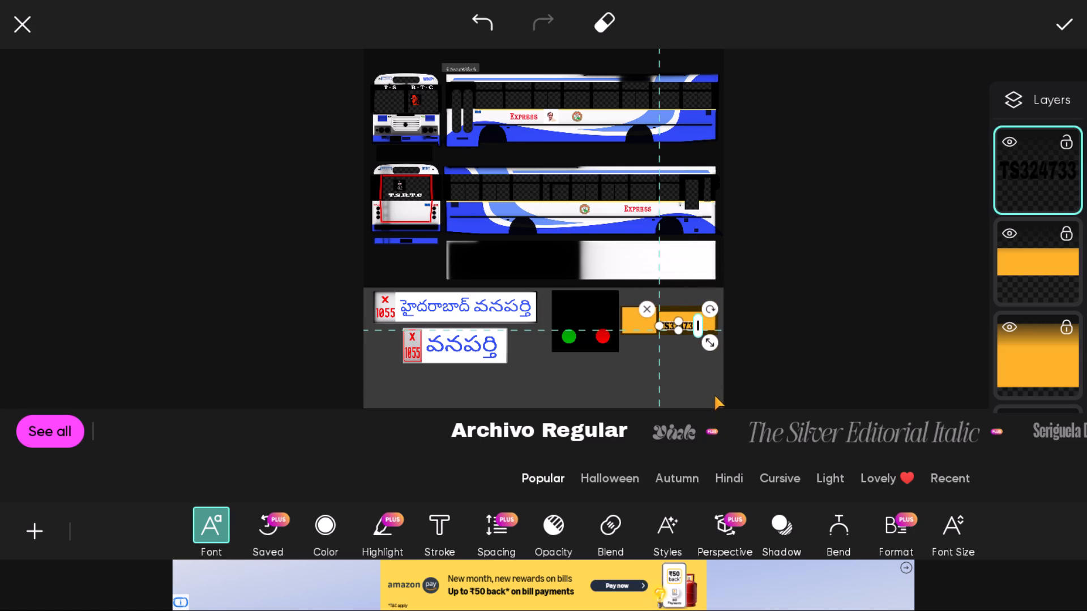
left_click_drag(714, 395, 737, 370)
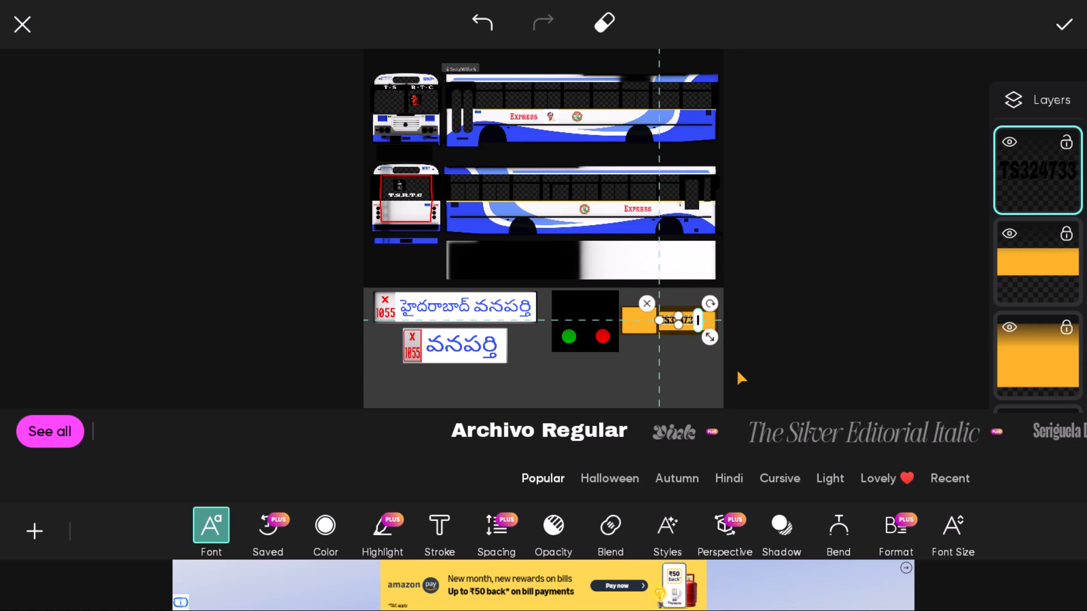
left_click_drag(737, 370, 738, 370)
left_click(731, 359)
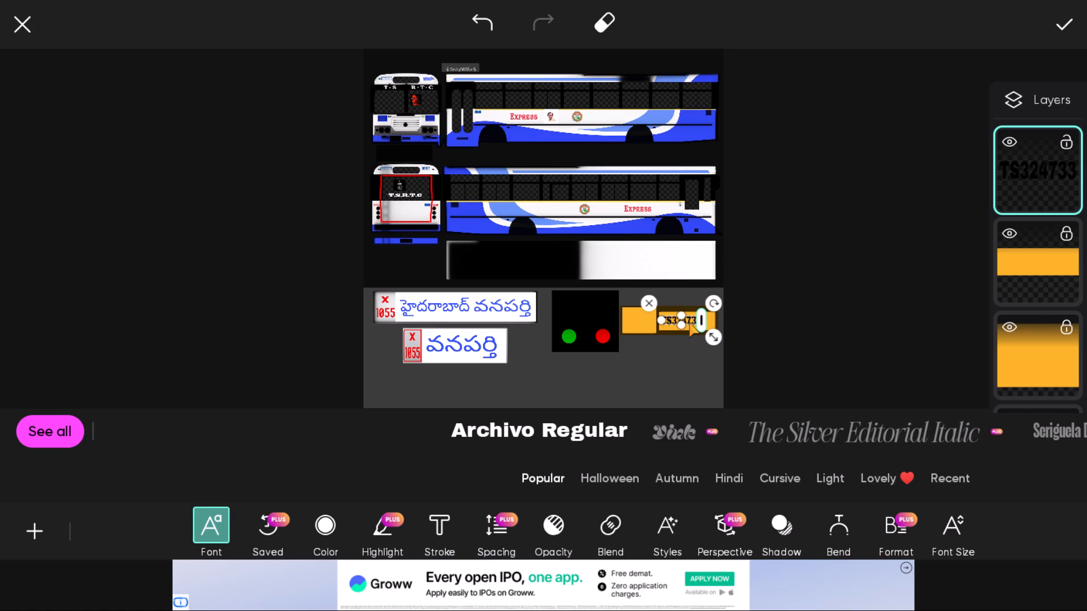
left_click_drag(690, 319, 699, 319)
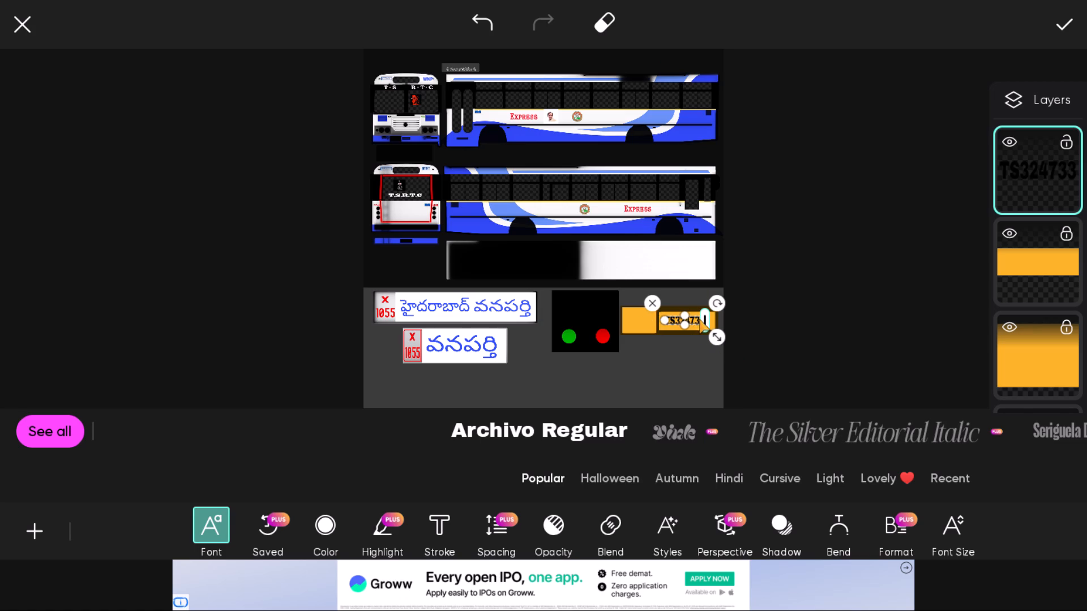
left_click(250, 243)
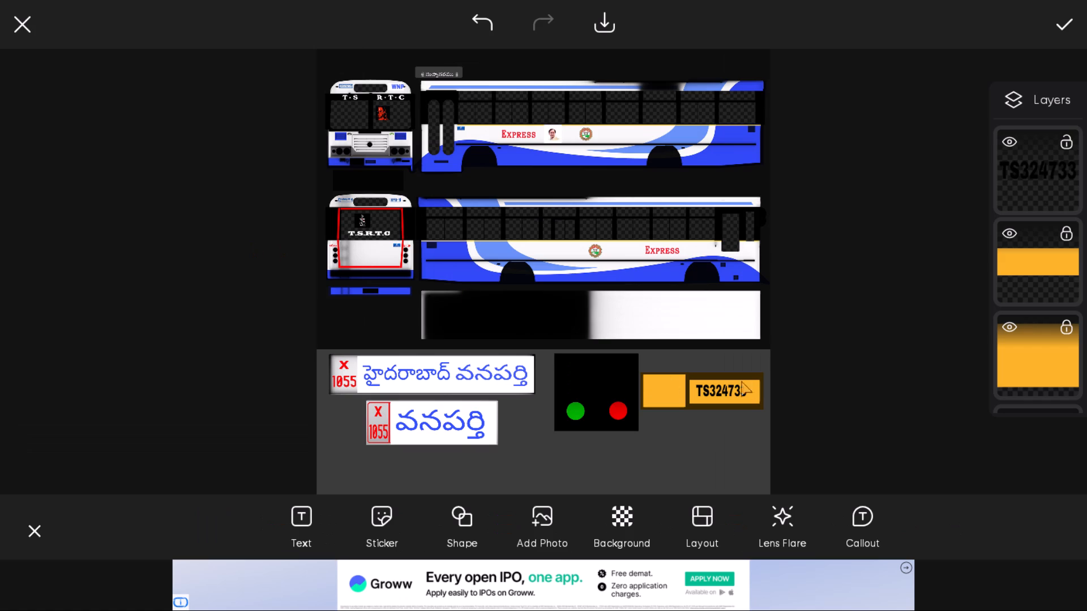
left_click(737, 394)
left_click(819, 334)
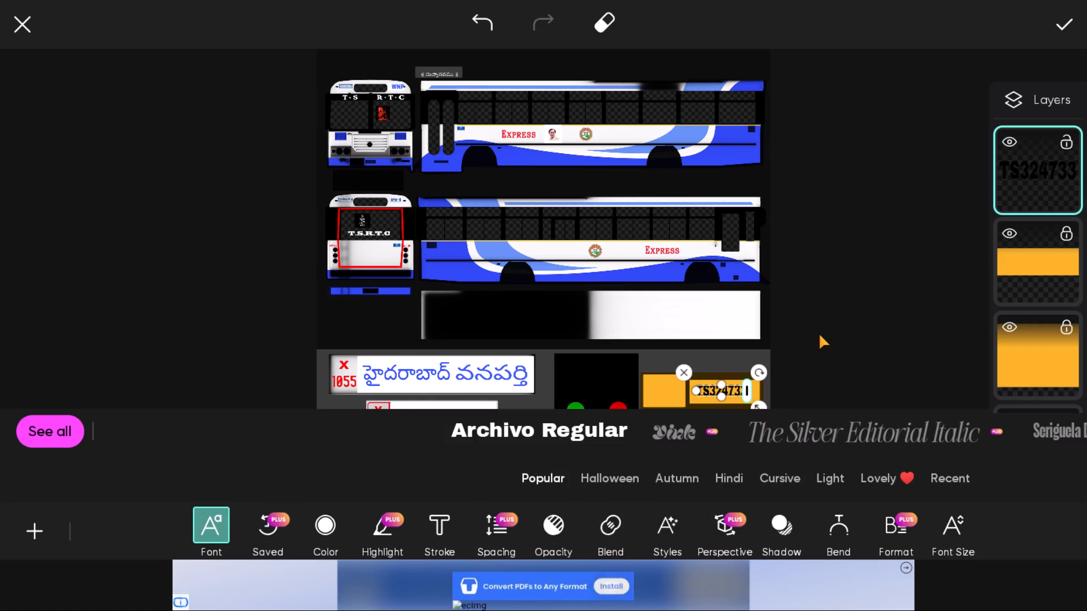
left_click(752, 385)
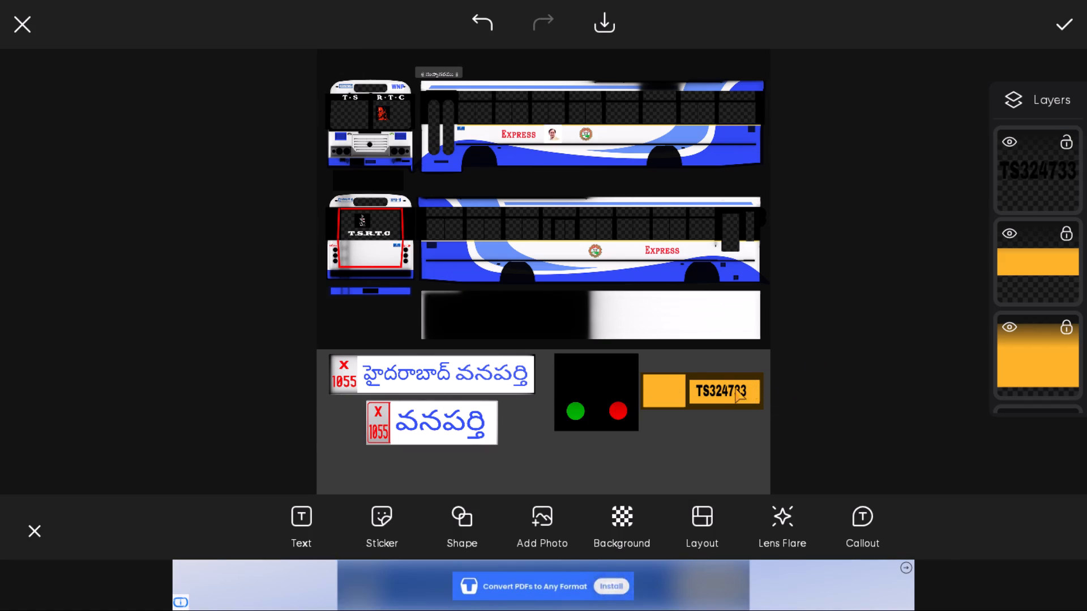
left_click(733, 388)
left_click_drag(760, 408, 768, 409)
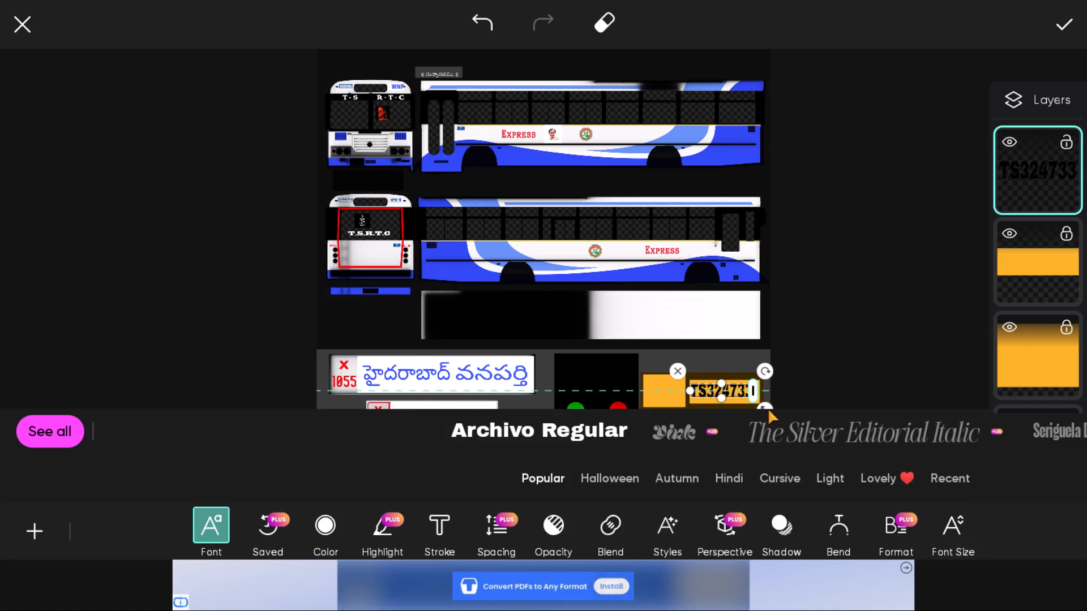
left_click_drag(768, 409, 770, 410)
left_click(178, 313)
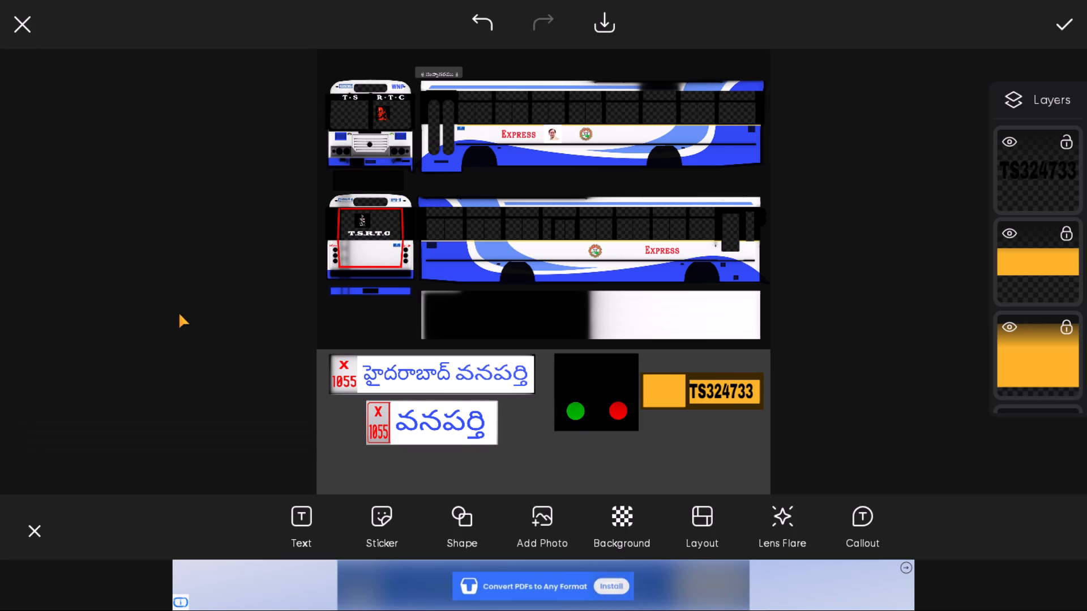
left_click(731, 383)
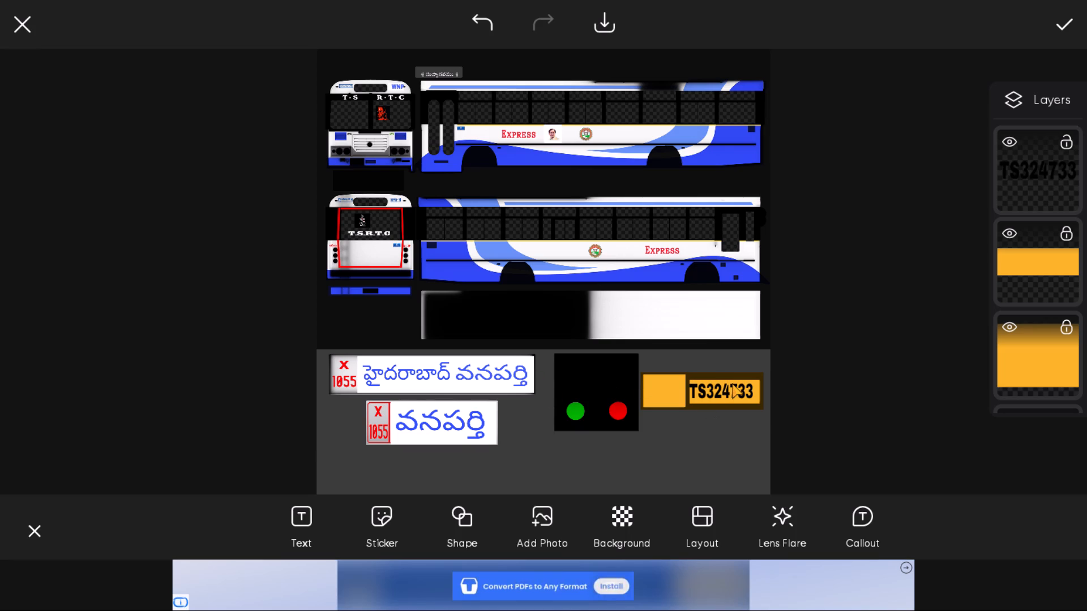
left_click(726, 391)
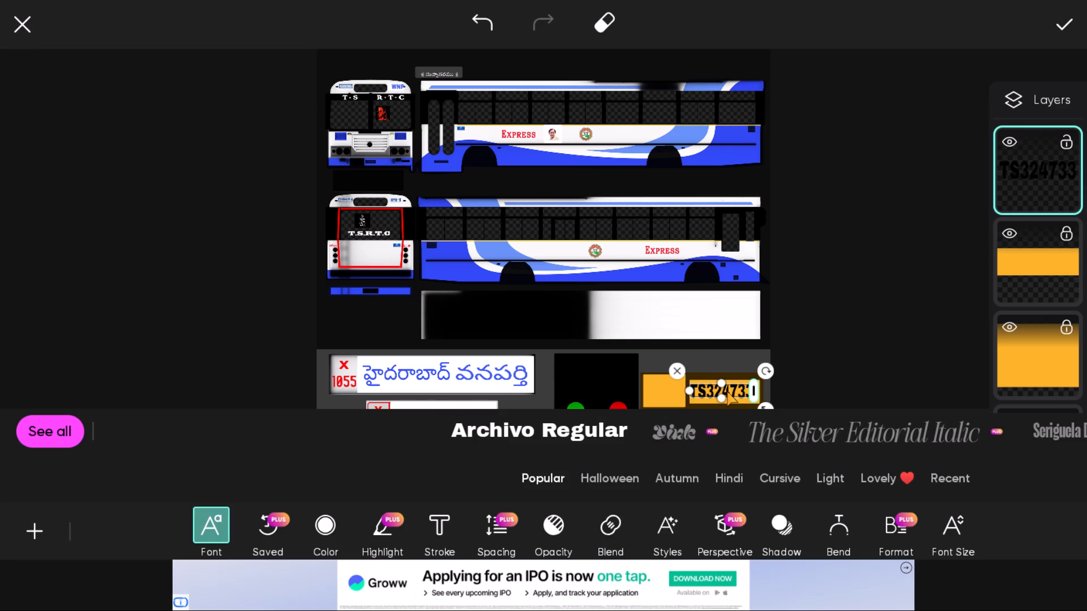
left_click_drag(726, 391, 742, 388)
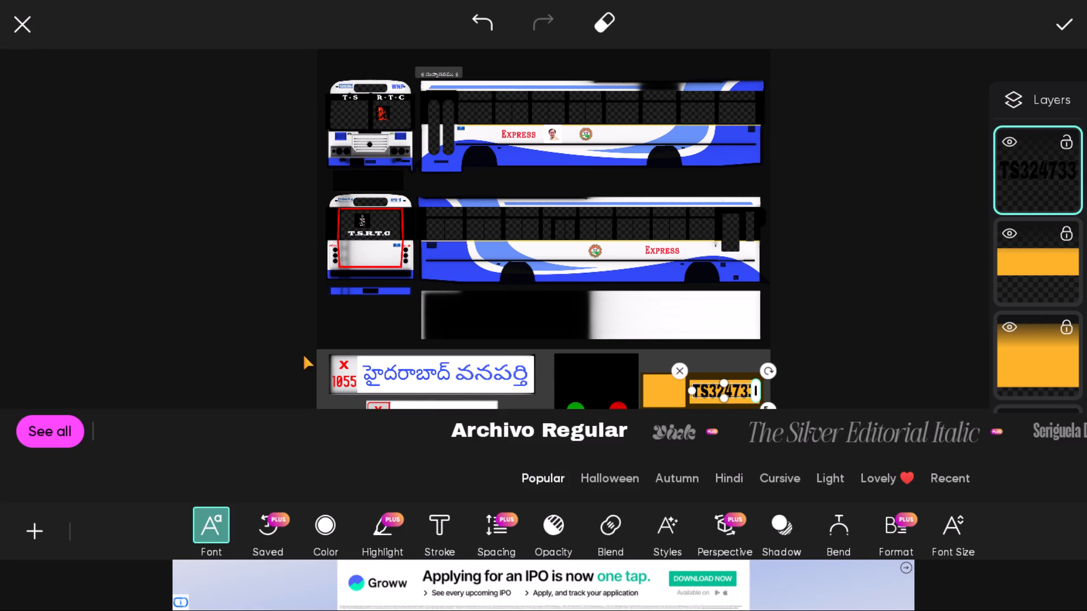
left_click(152, 206)
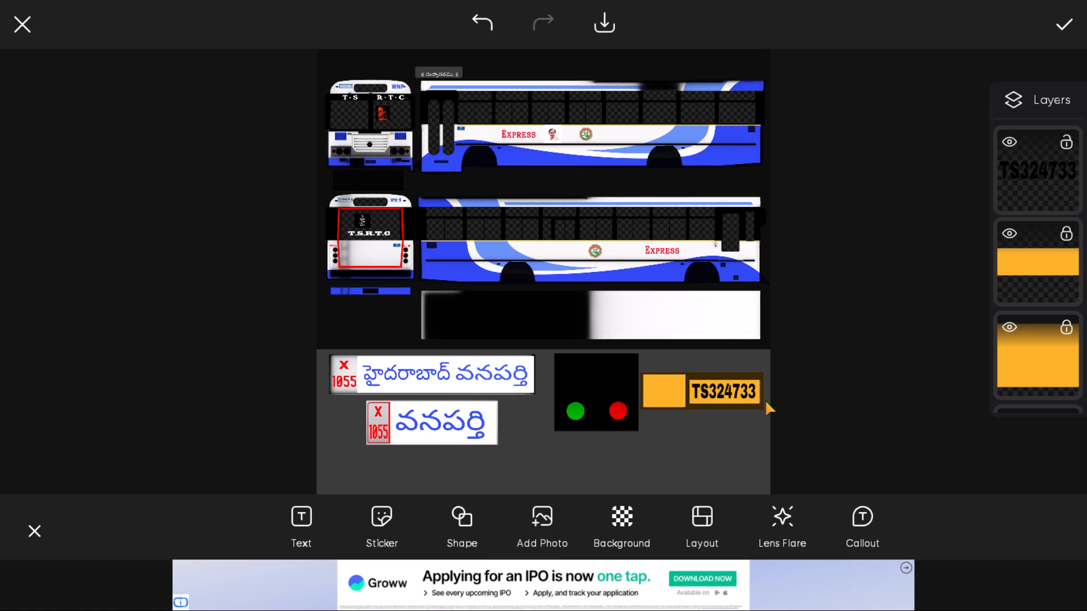
left_click(740, 390)
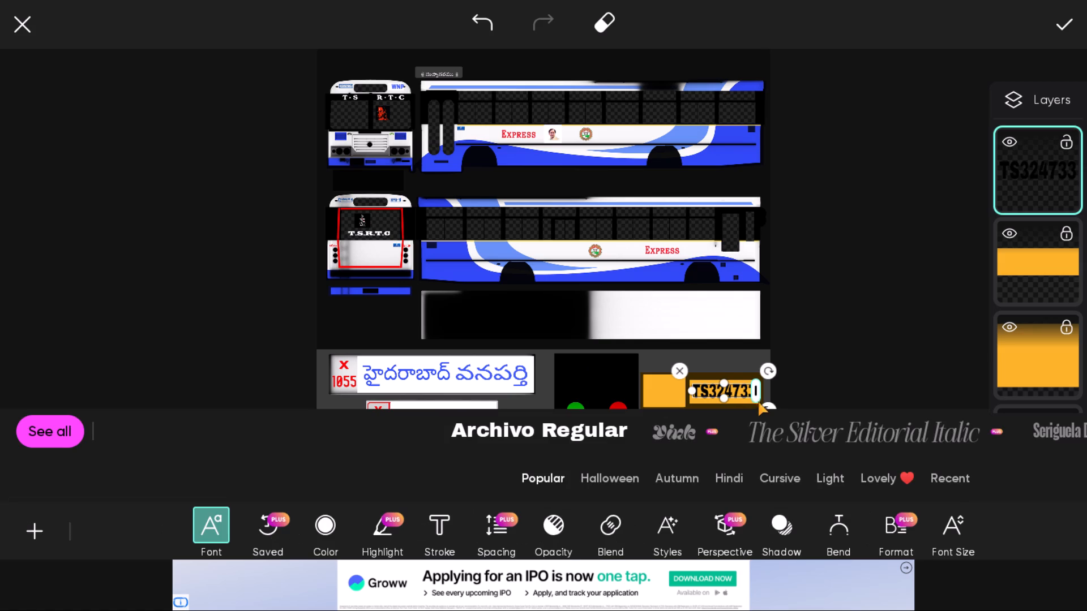
left_click(770, 408)
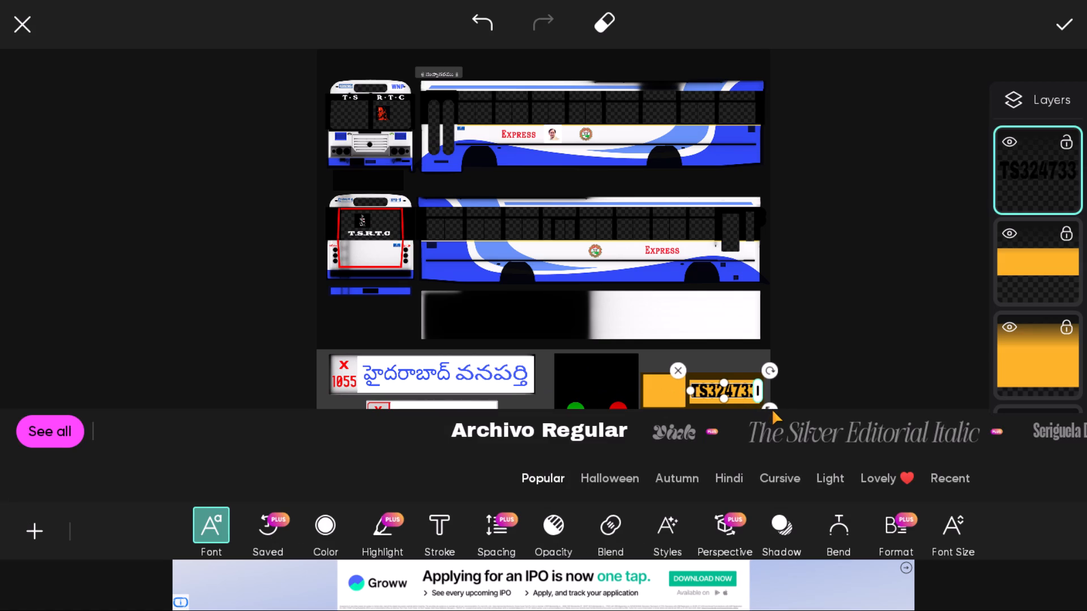
left_click(139, 127)
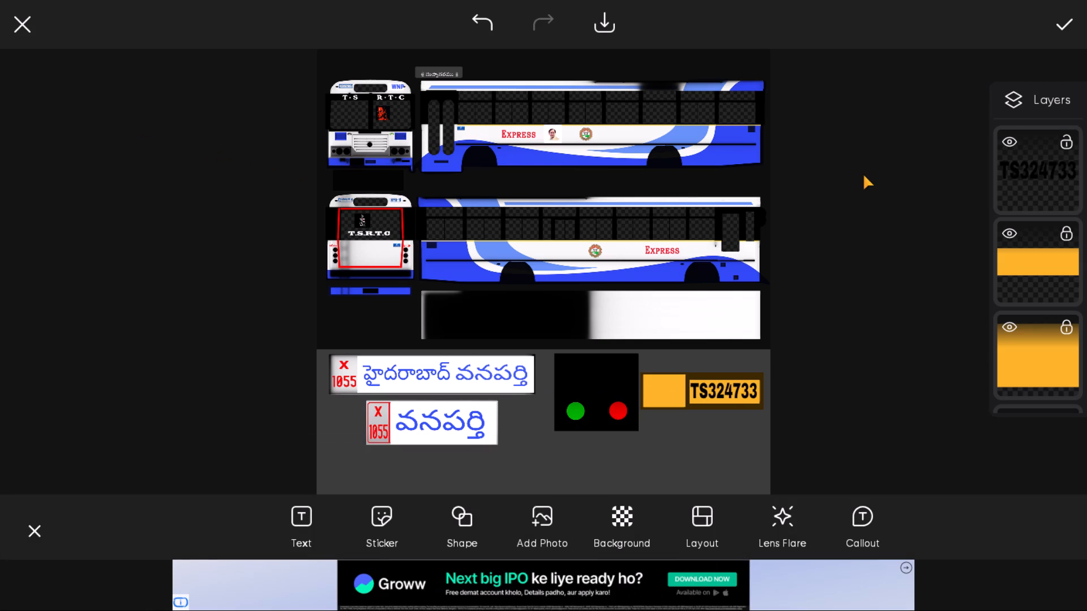
Lock the layer of the TS324733 text.
left_click(1073, 137)
Add the text TS 32 in black.
left_click(304, 514)
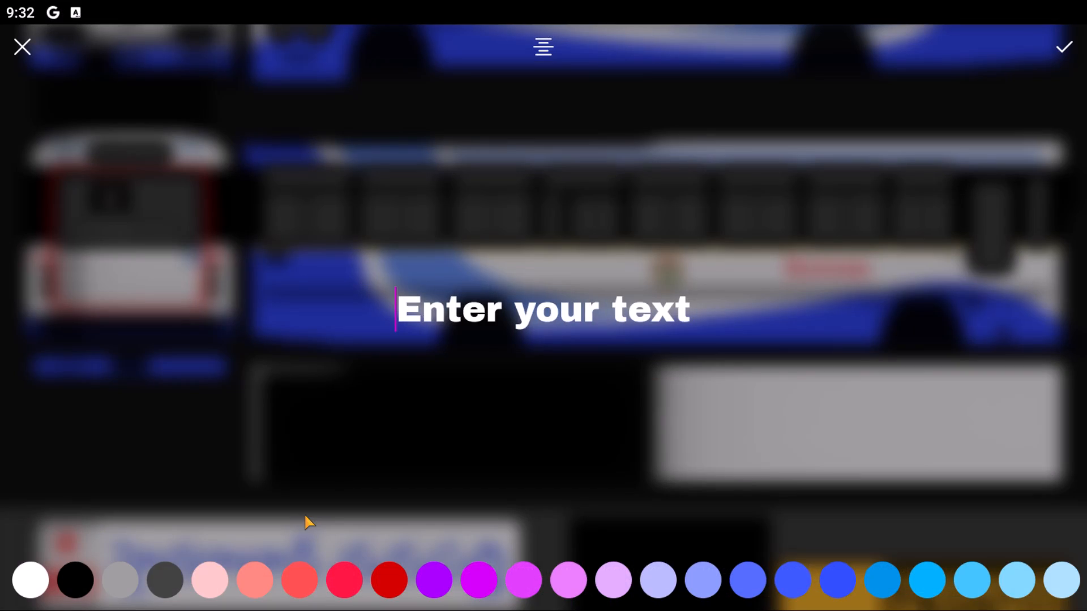
type("TS")
key("space")
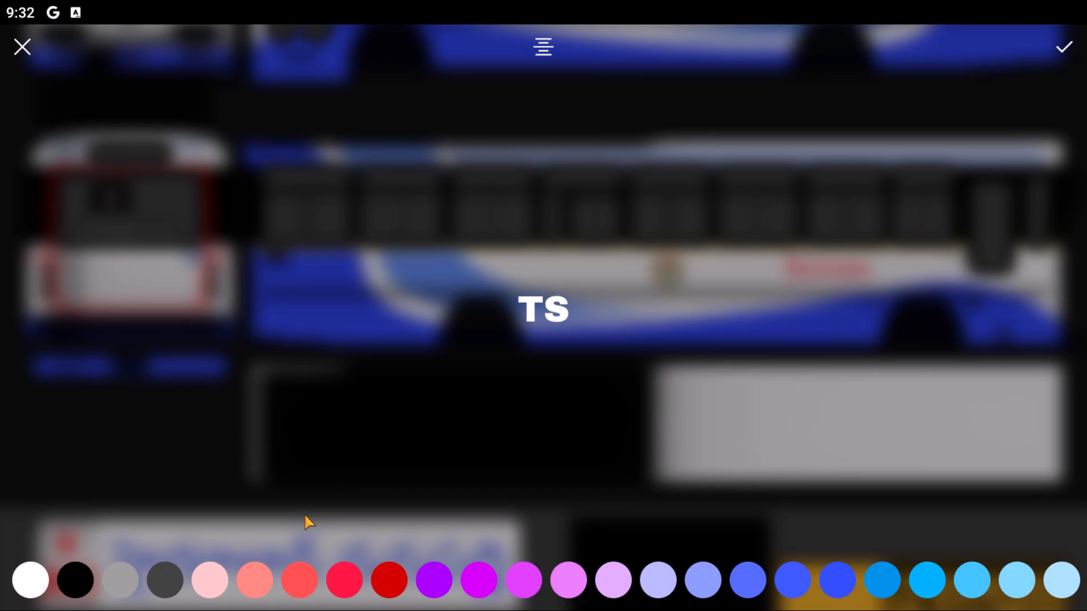
type("32")
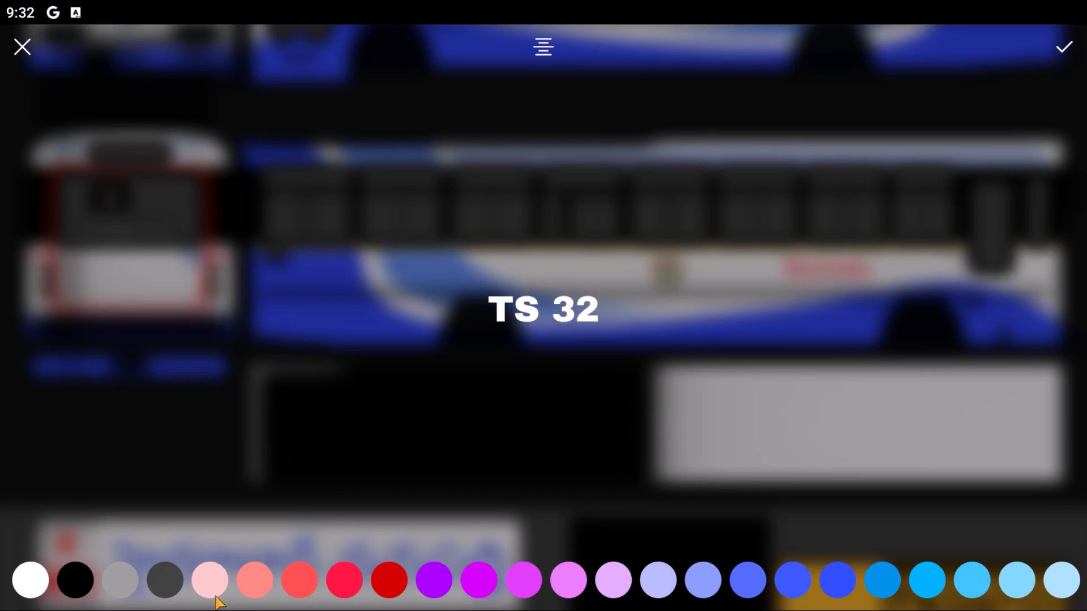
left_click(80, 573)
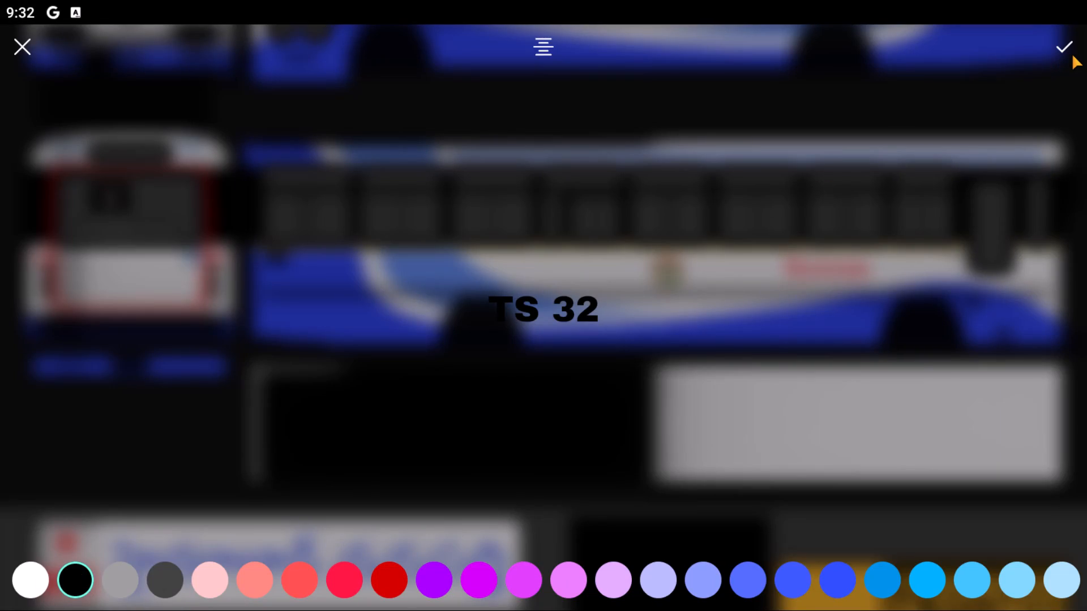
left_click(1065, 53)
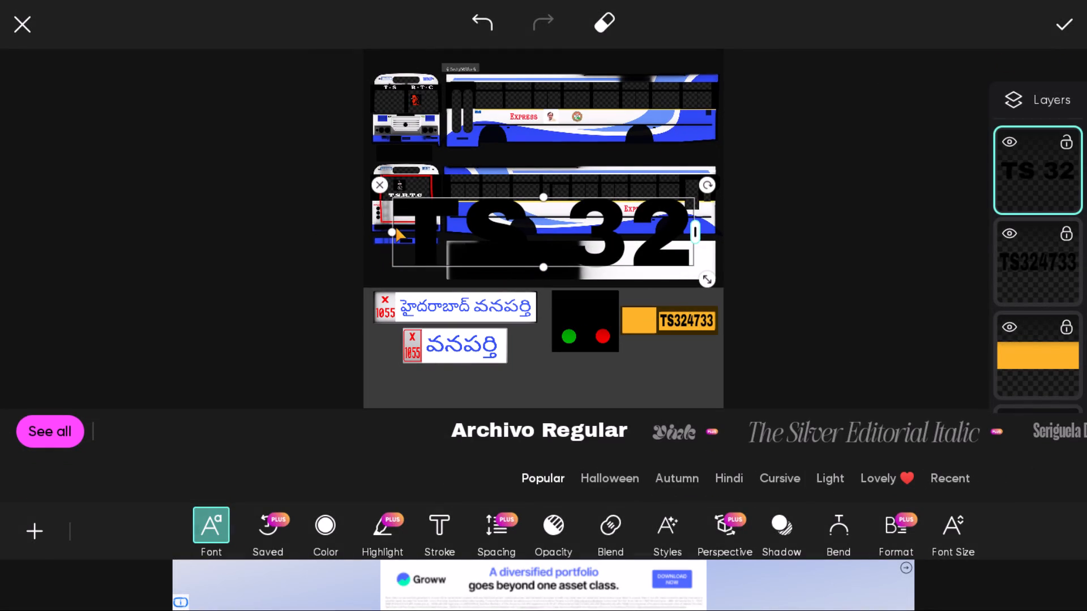
Condense the TS 32 text horizontally, reduce its height, and scale it down to about the width of the two-line number plate.
left_click_drag(394, 229, 533, 210)
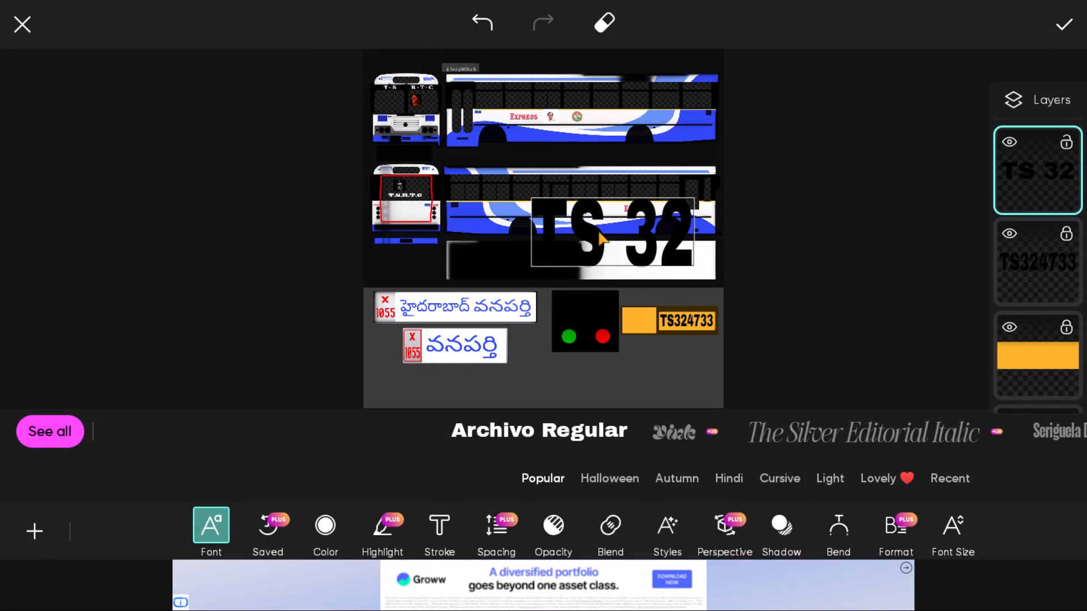
left_click_drag(613, 274, 612, 255)
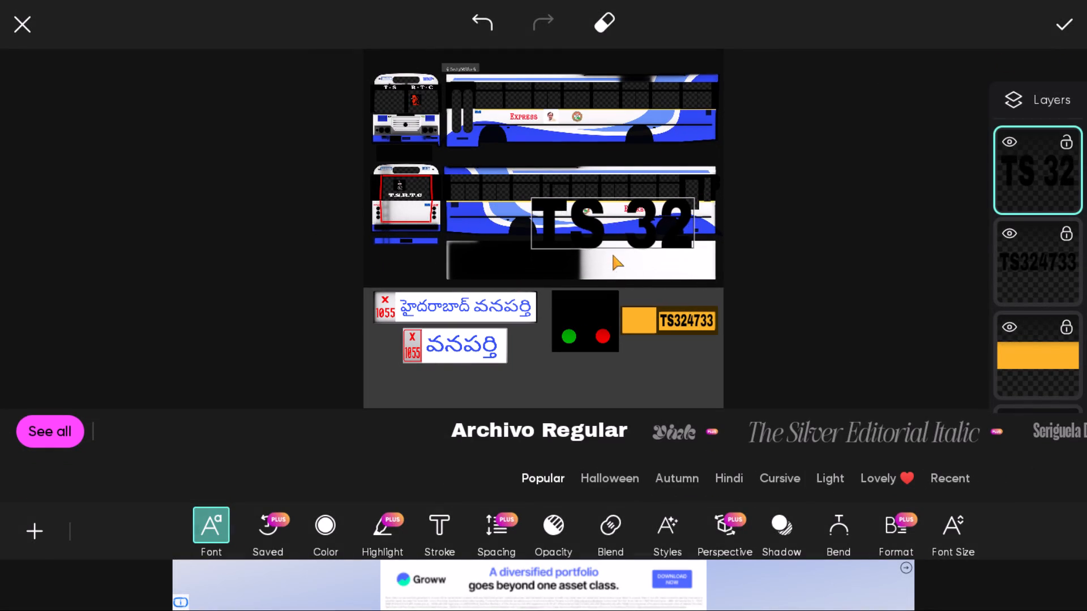
left_click_drag(612, 255, 613, 248)
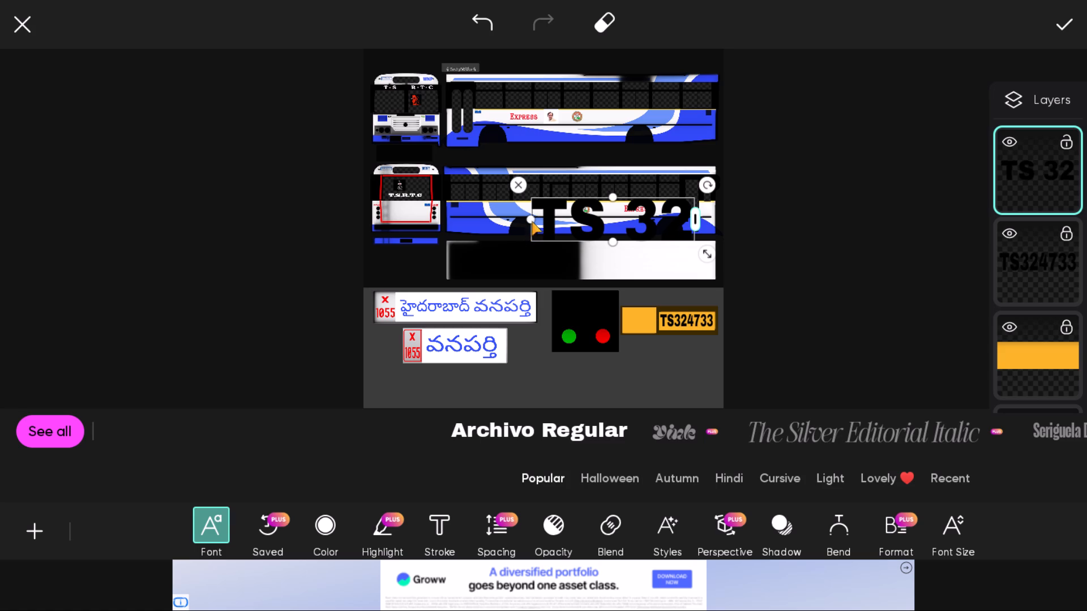
left_click_drag(533, 218, 567, 216)
left_click_drag(708, 255, 670, 239)
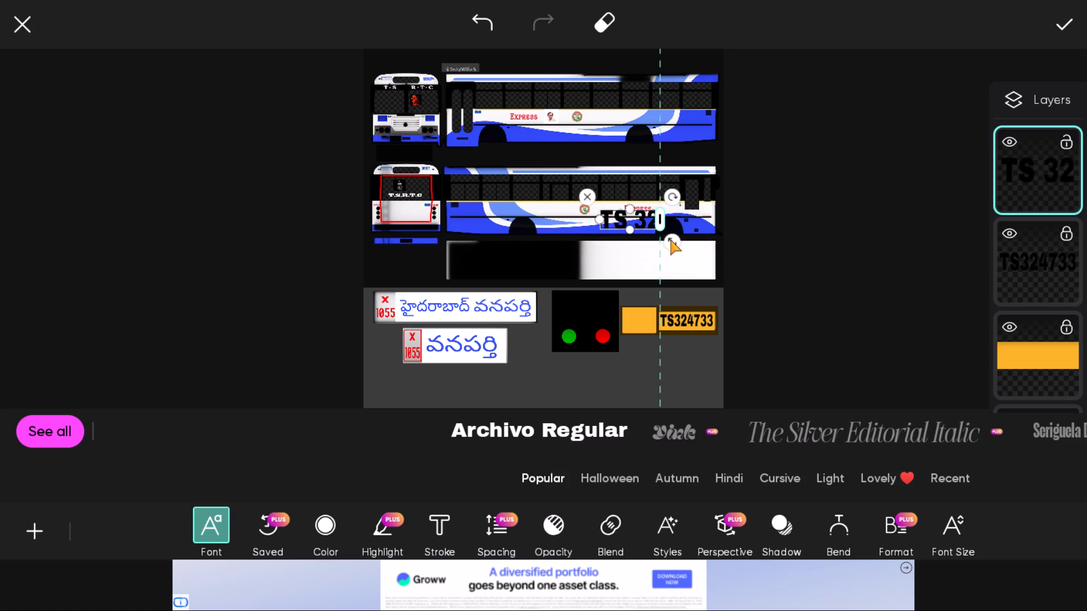
left_click_drag(670, 239, 669, 239)
left_click_drag(625, 215, 666, 340)
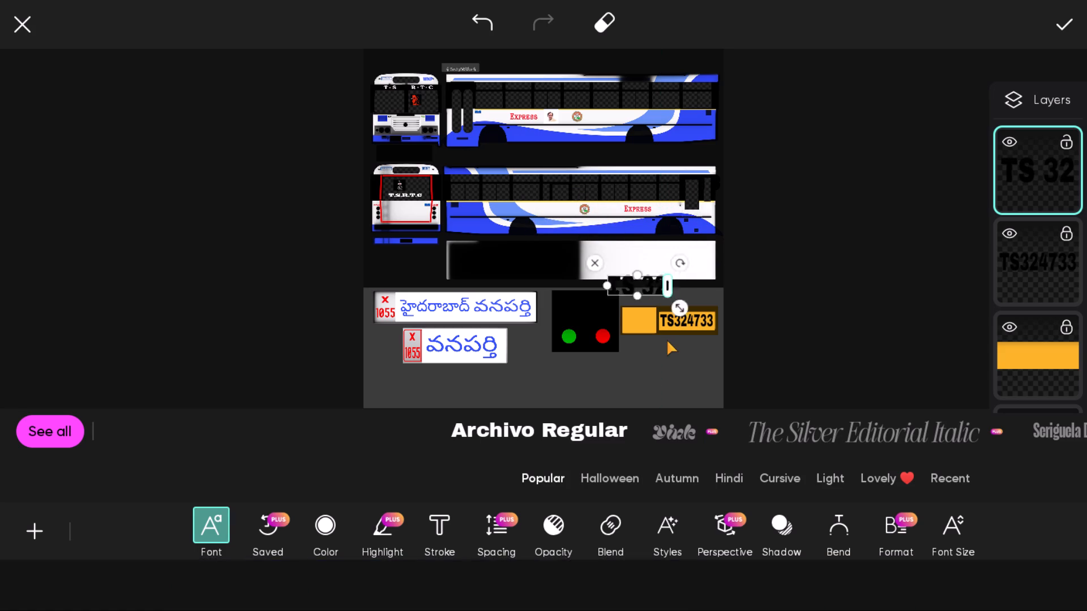
left_click_drag(666, 340, 651, 242)
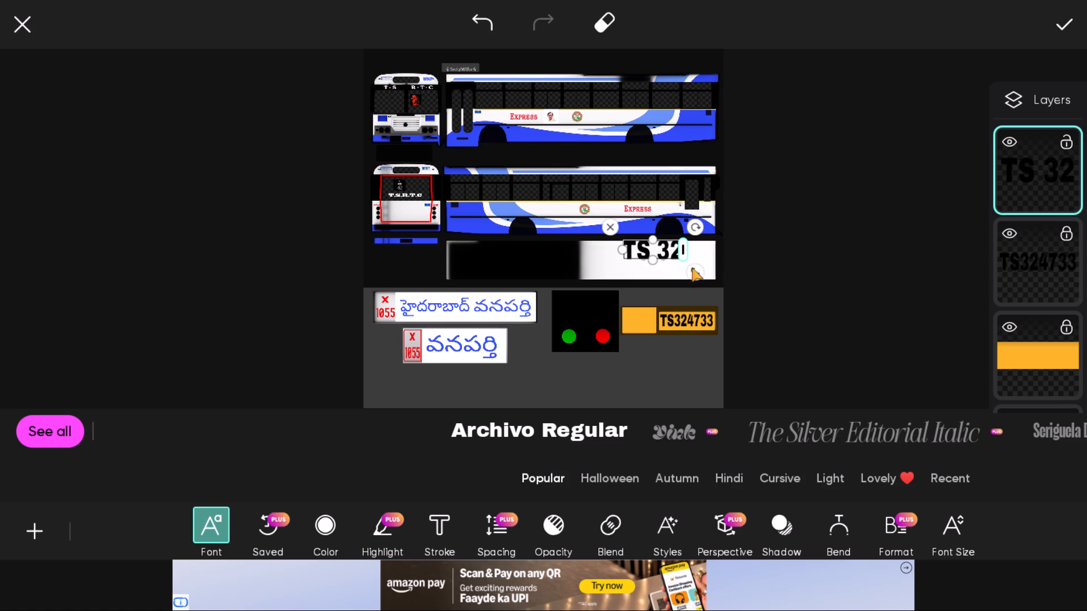
left_click_drag(695, 270, 681, 269)
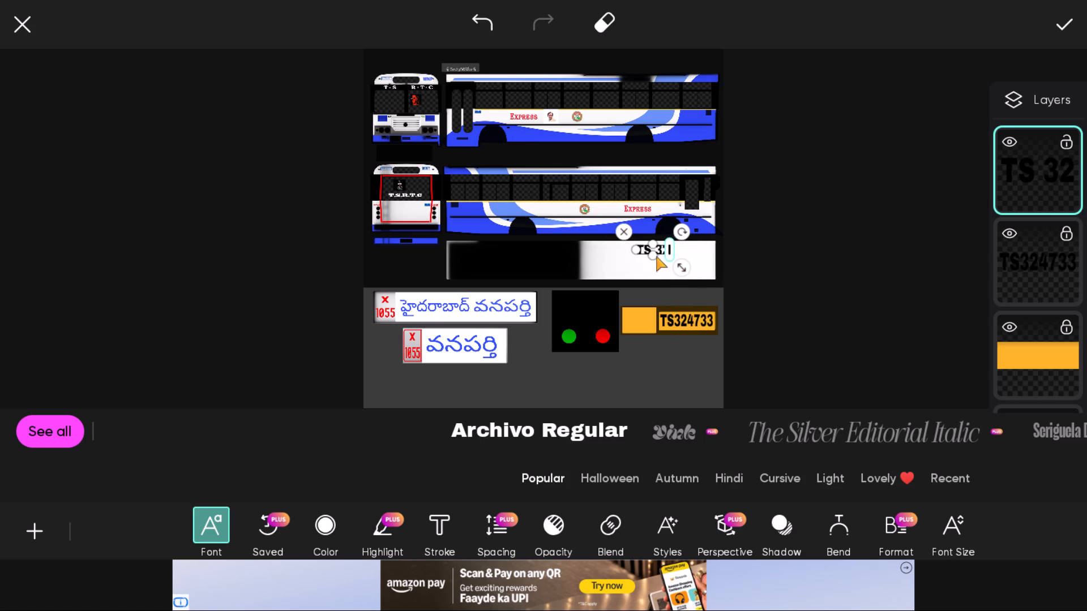
Move the TS 32 text onto the upper half of the blank two-line plate, shrink it slightly to fit, and deselect it.
left_click_drag(653, 248, 637, 346)
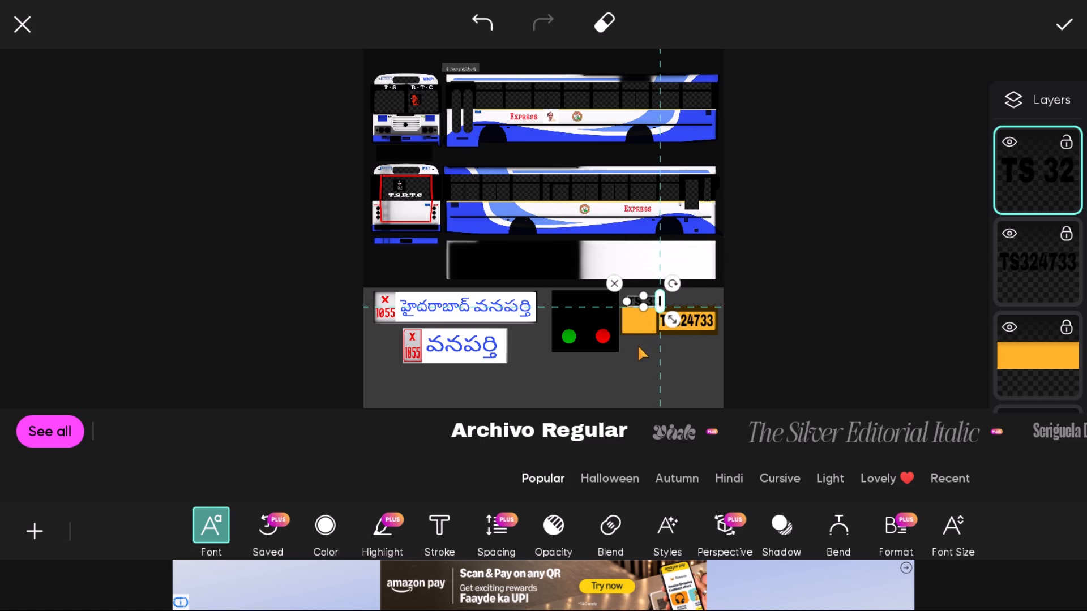
left_click_drag(637, 346, 623, 382)
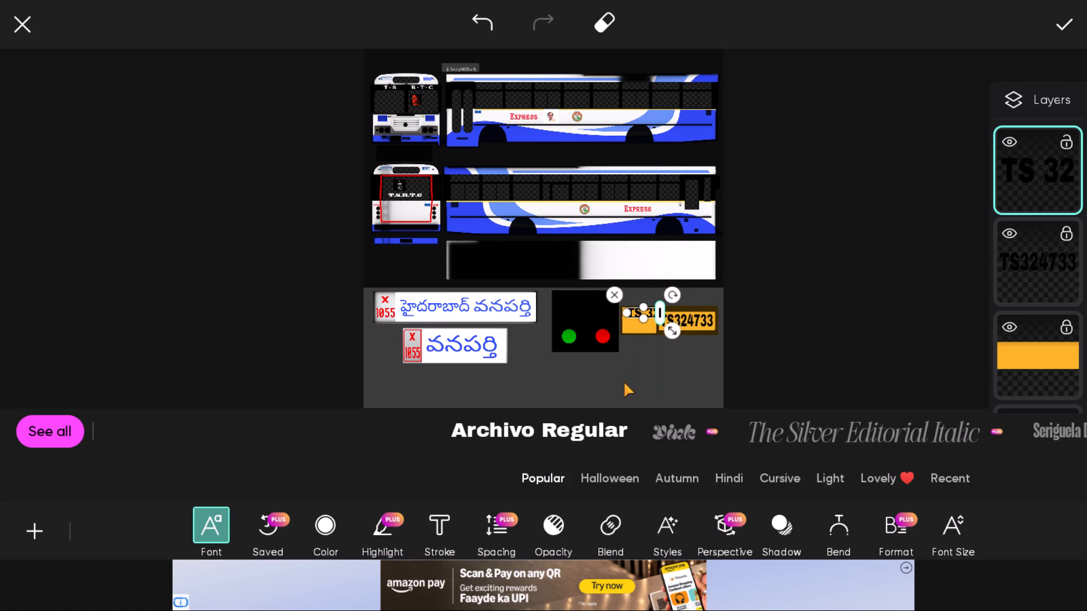
left_click_drag(615, 372, 581, 390)
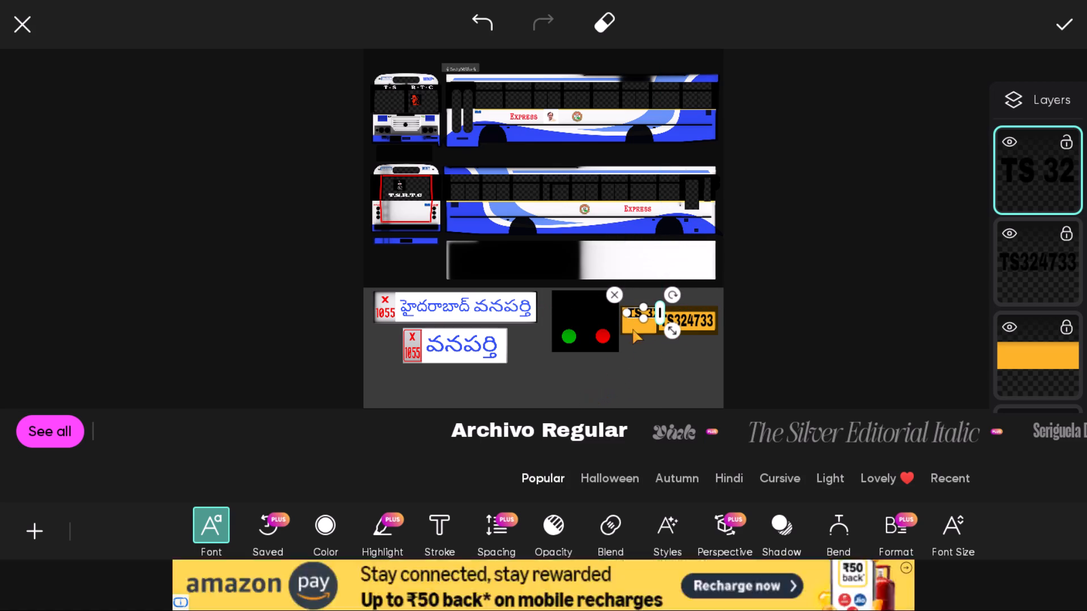
left_click_drag(634, 311, 614, 323)
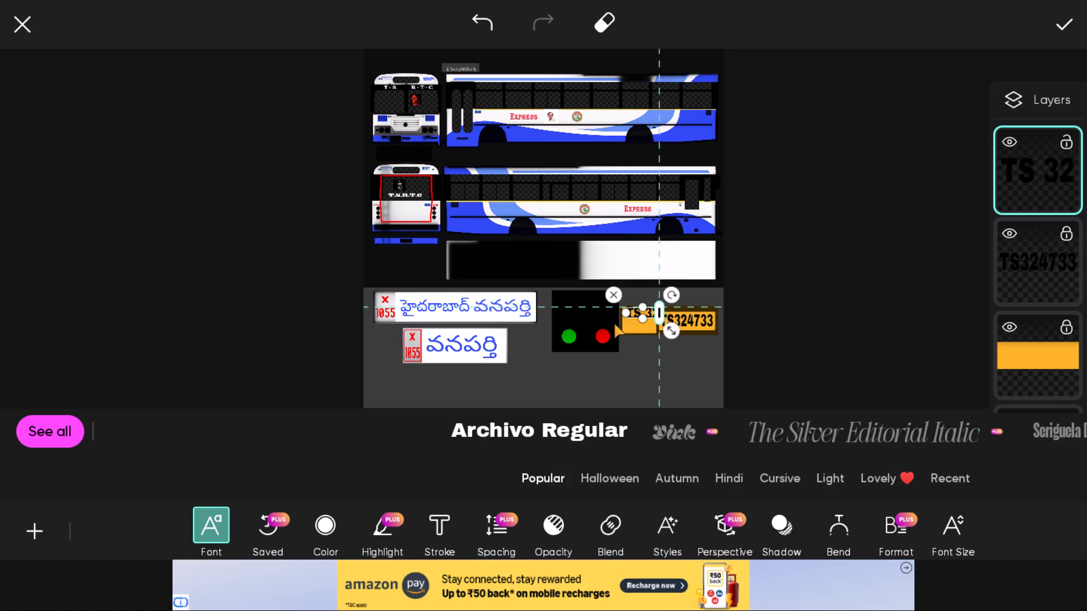
left_click_drag(614, 323, 611, 323)
left_click(670, 332)
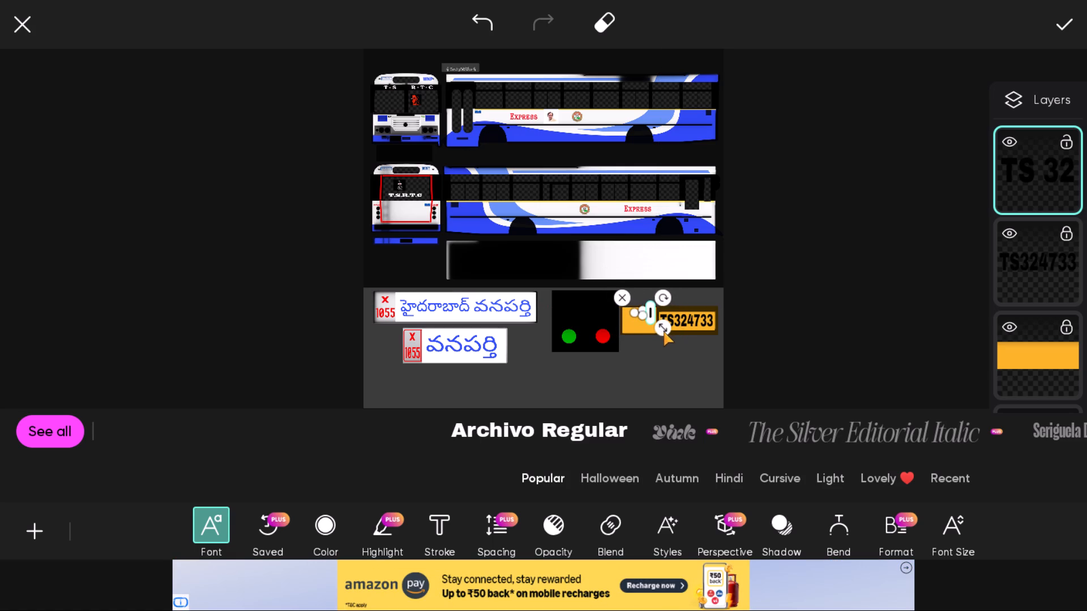
left_click(241, 258)
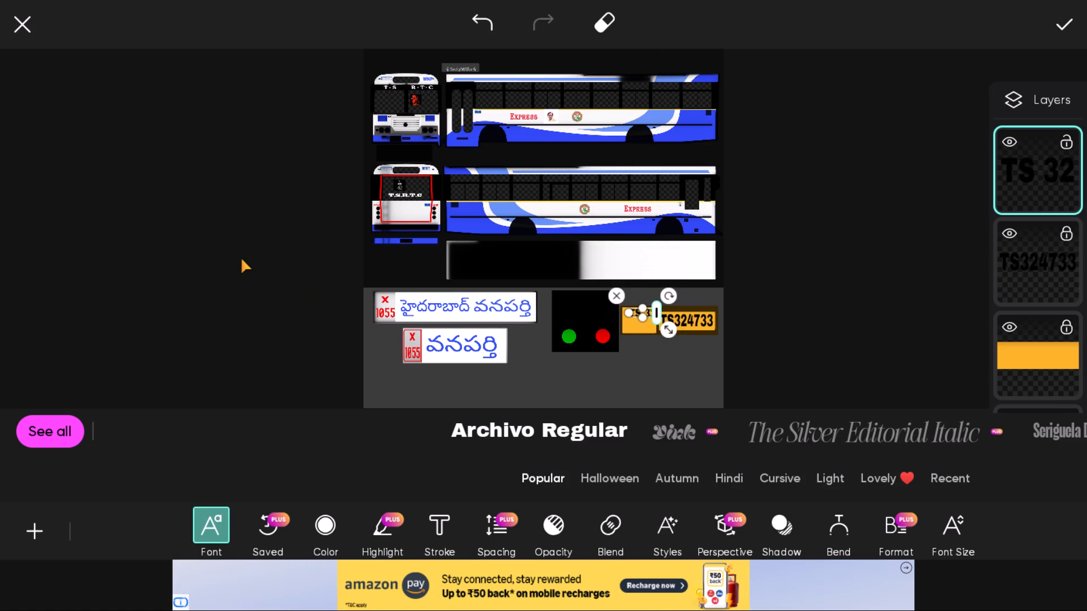
left_click(672, 377)
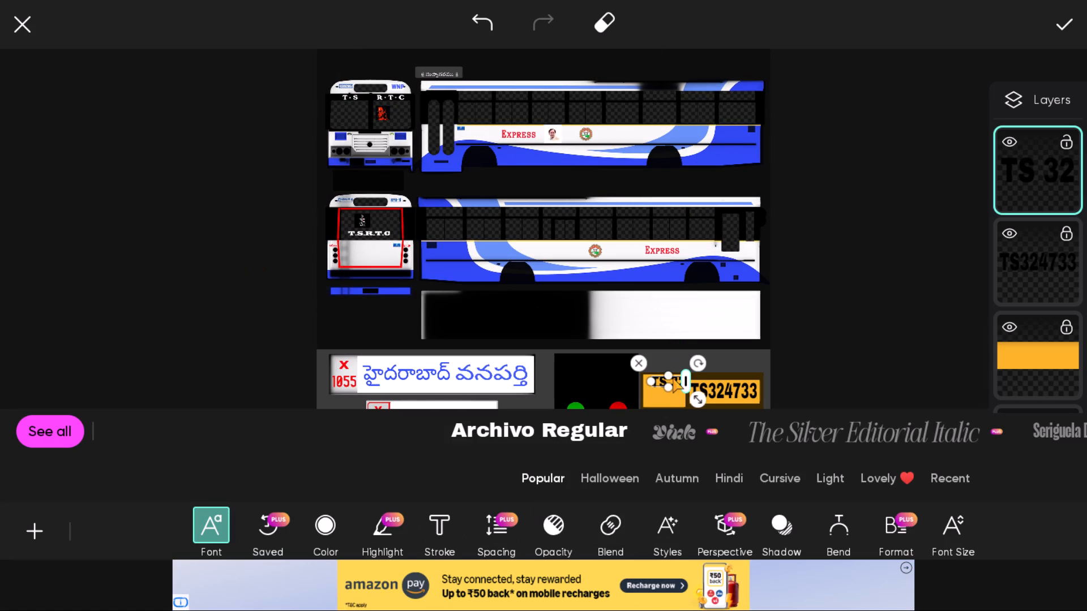
left_click_drag(672, 377, 646, 382)
left_click(90, 258)
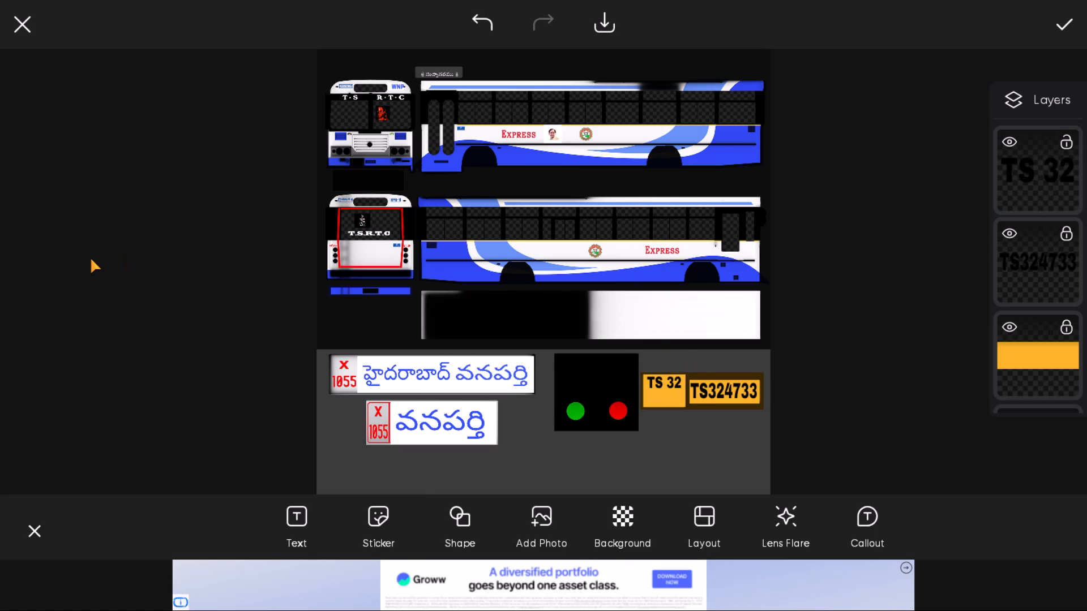
Nudge the TS 32 text slightly lower on the upper half of the two-line plate and deselect it.
left_click(660, 377)
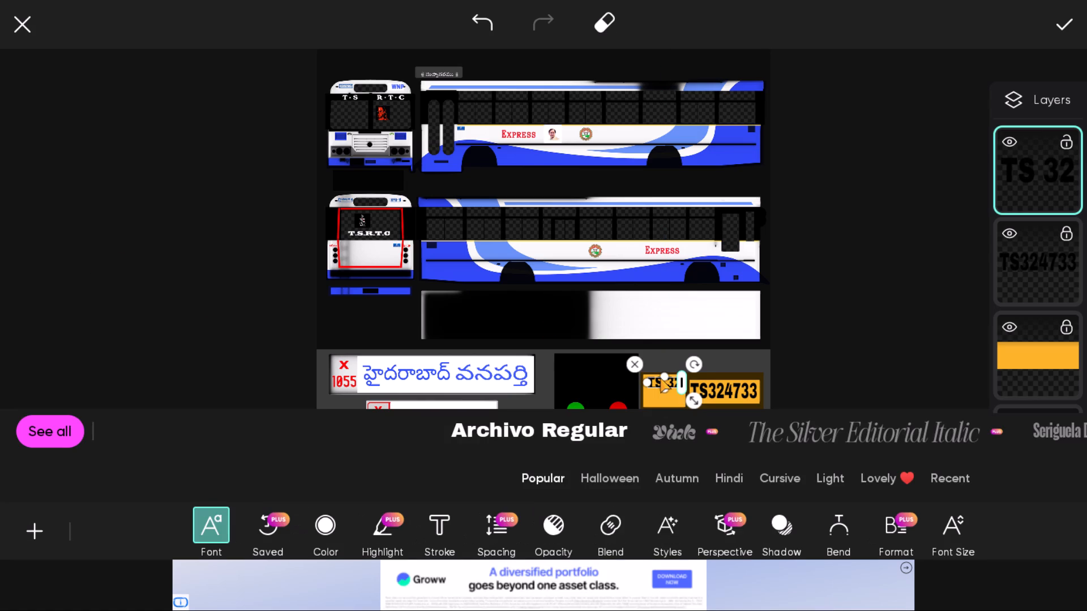
left_click_drag(661, 380, 660, 389)
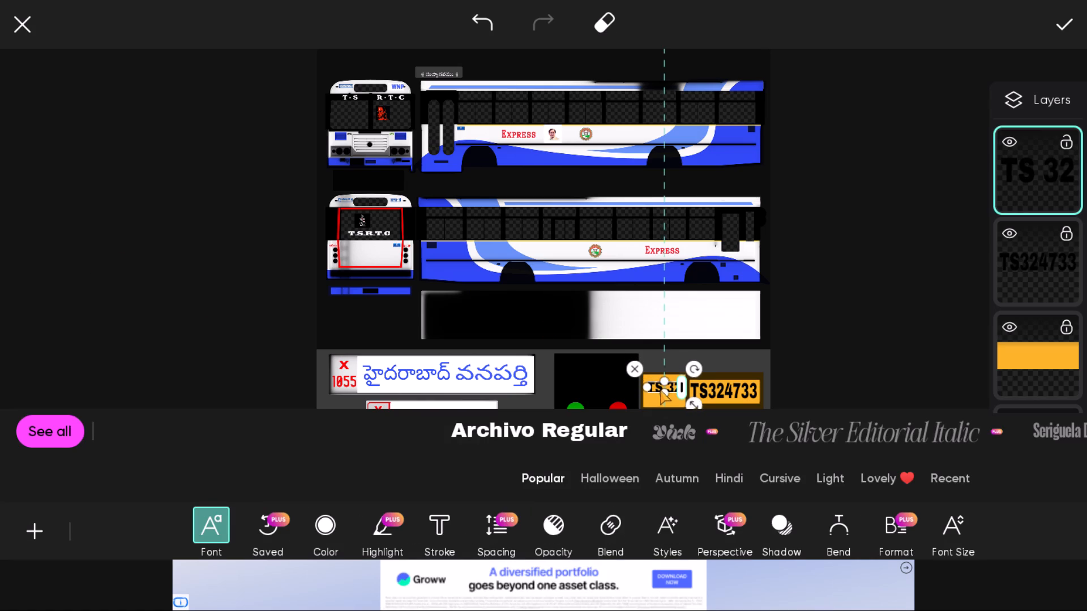
left_click_drag(660, 389, 648, 385)
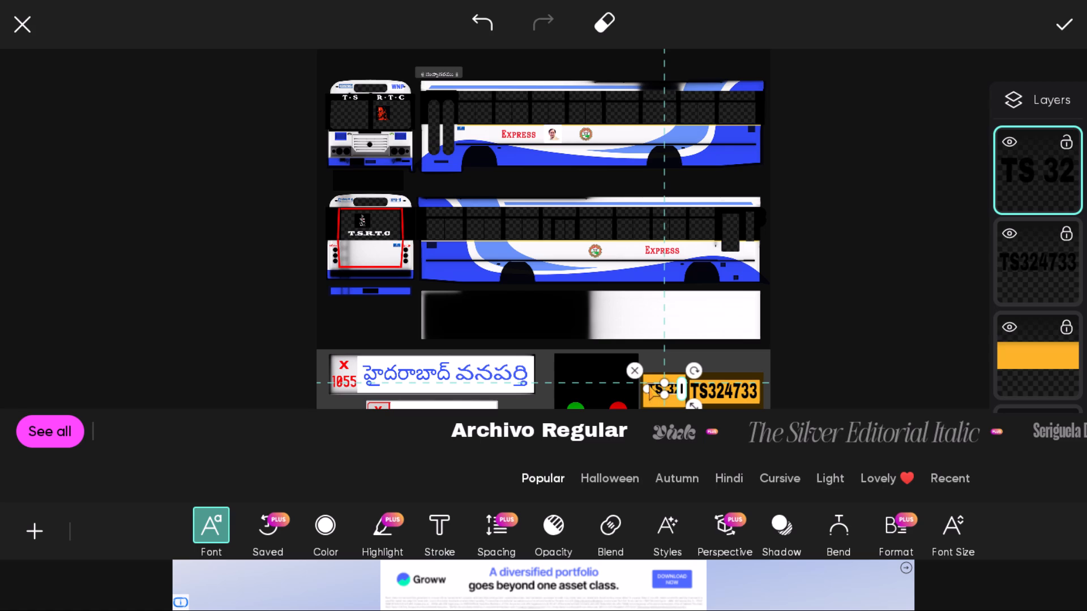
left_click_drag(648, 385, 640, 372)
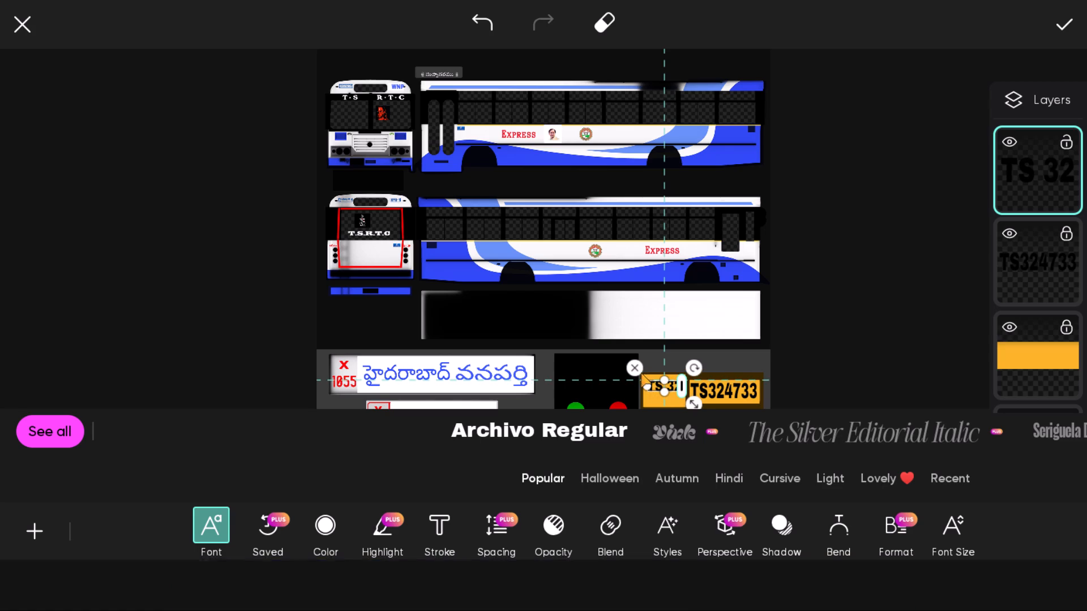
left_click_drag(640, 372, 640, 373)
left_click(149, 232)
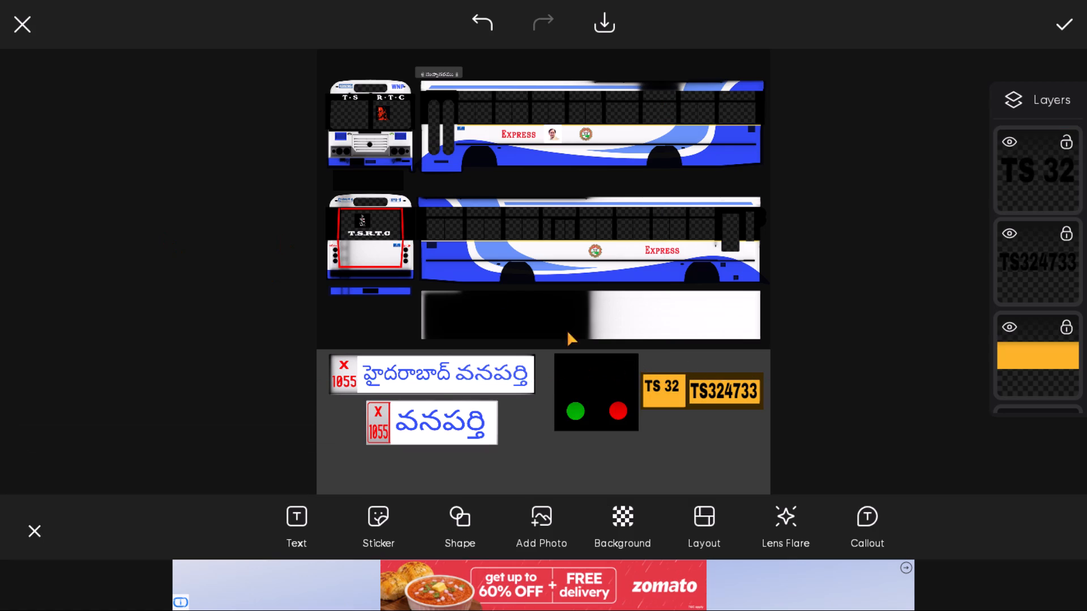
Centre the TS 32 text horizontally on the upper half of the two-line plate and deselect it.
left_click(674, 384)
left_click_drag(674, 384, 683, 384)
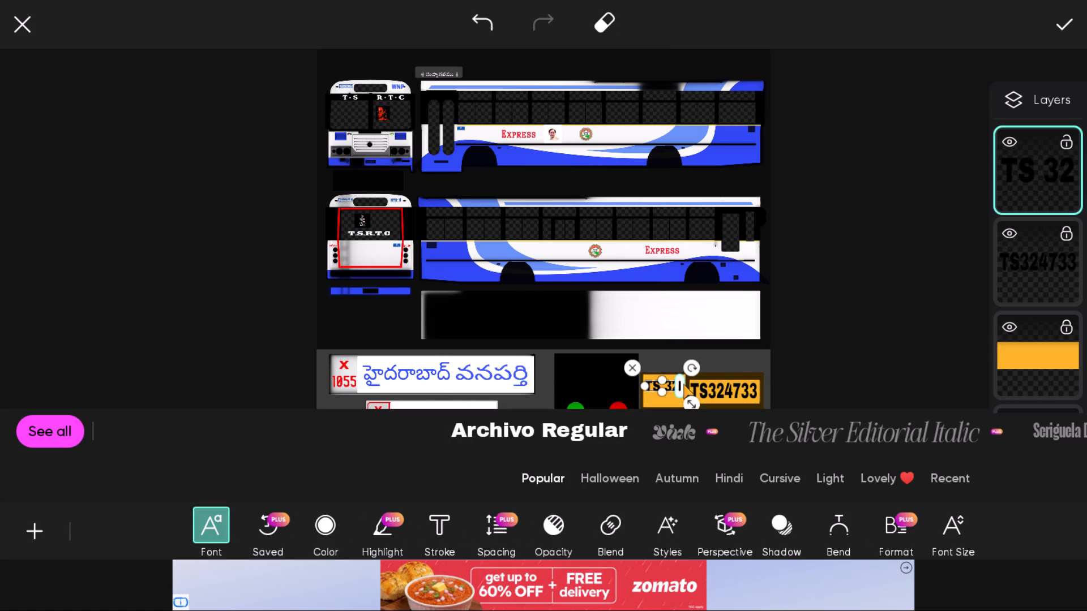
left_click_drag(683, 384, 684, 380)
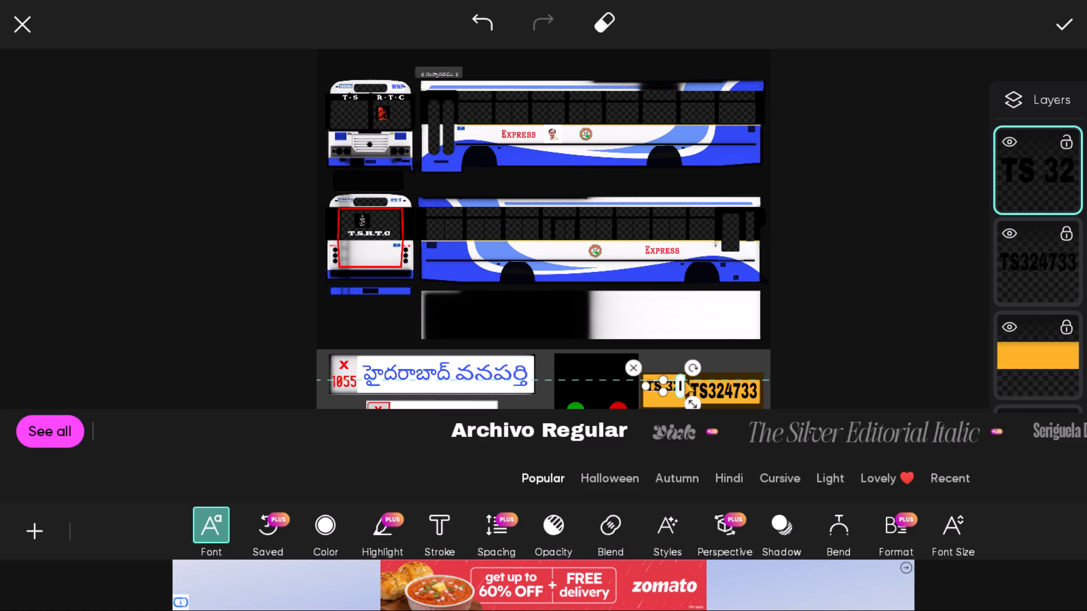
left_click_drag(684, 380, 695, 373)
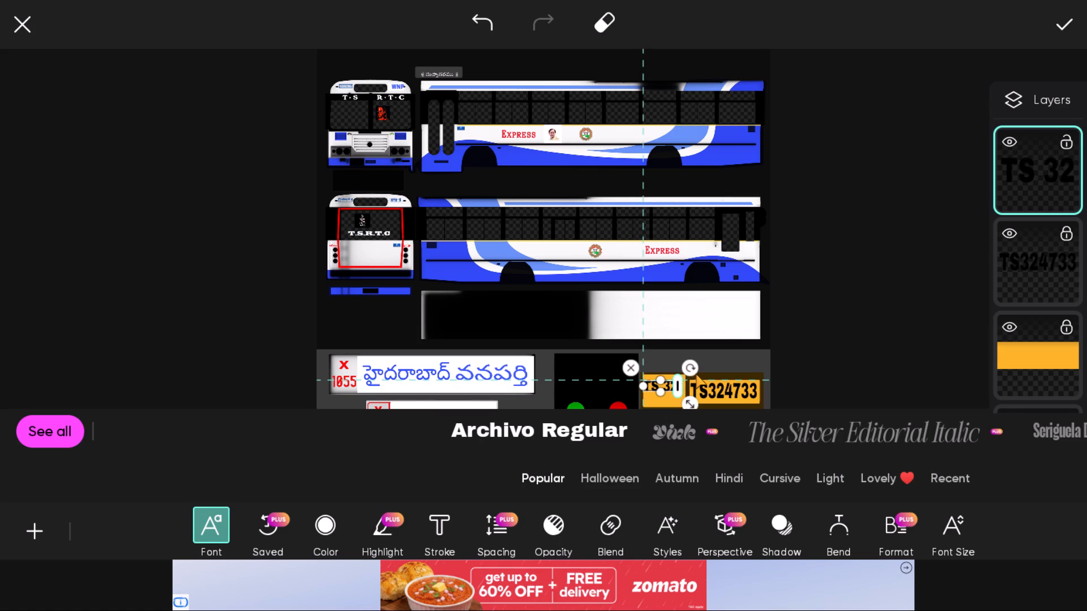
left_click_drag(695, 373, 695, 371)
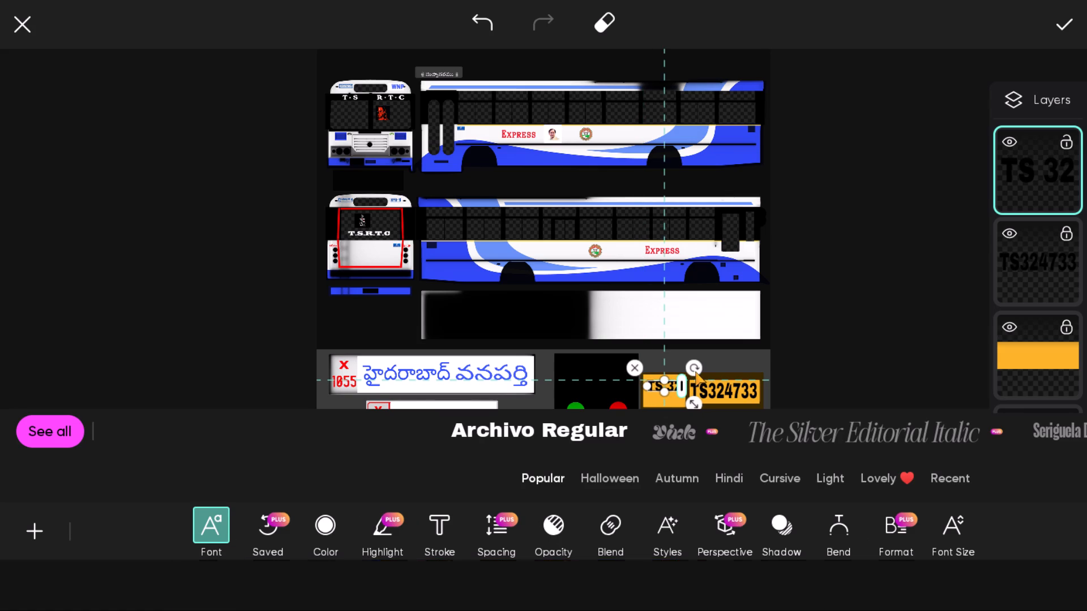
left_click_drag(695, 371, 684, 363)
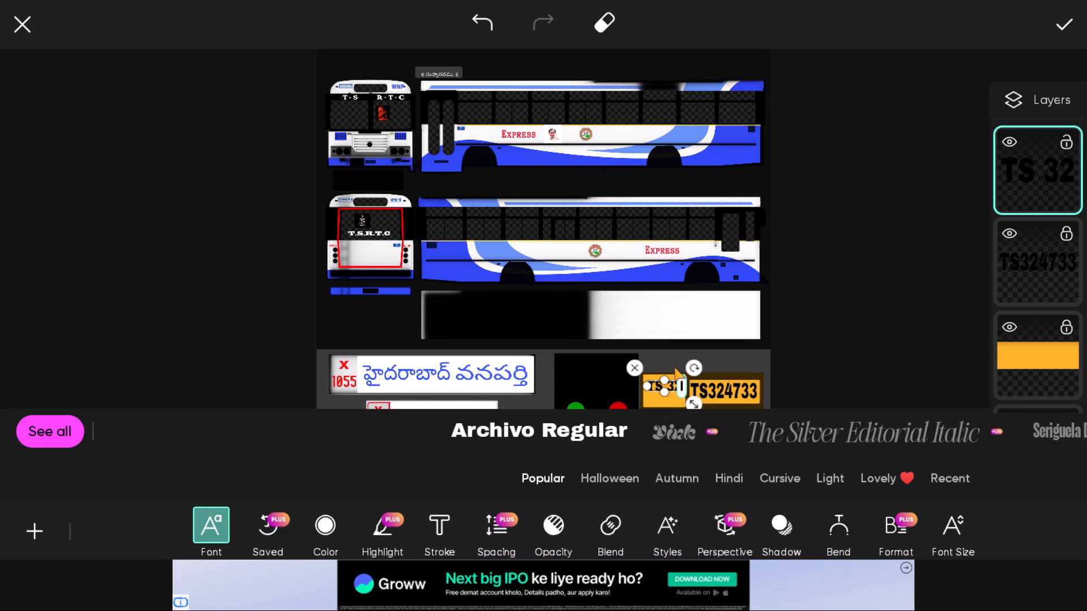
left_click_drag(667, 385, 660, 385)
left_click_drag(660, 385, 658, 378)
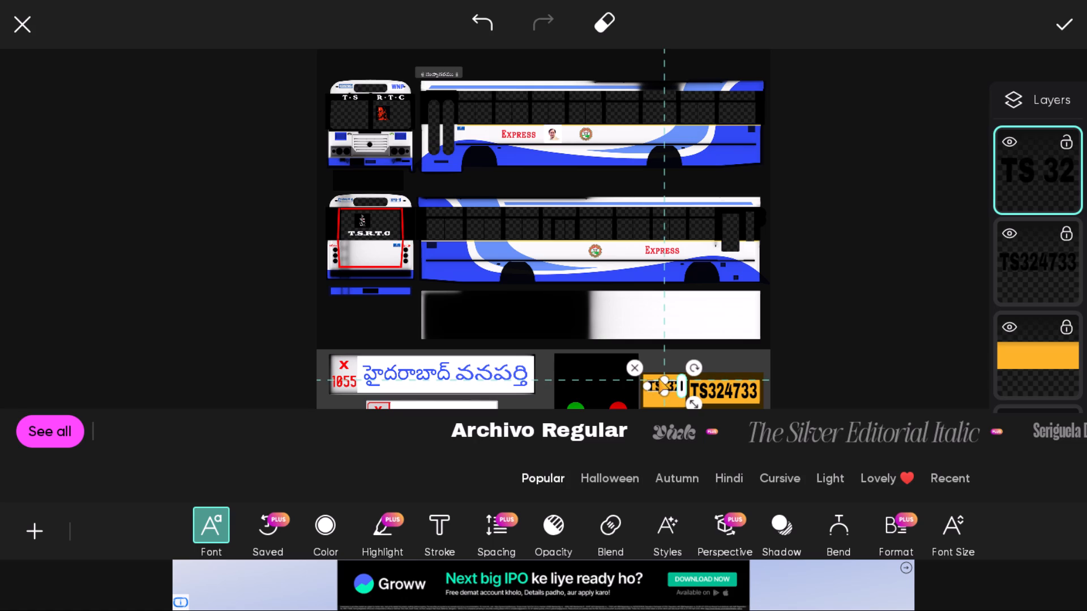
left_click_drag(658, 378, 647, 378)
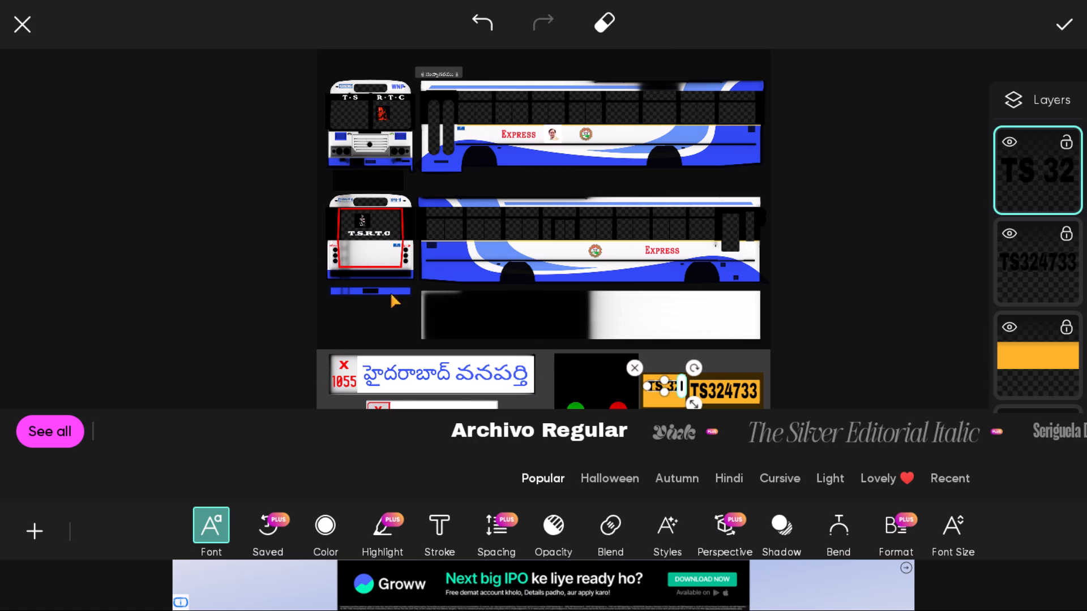
left_click(293, 263)
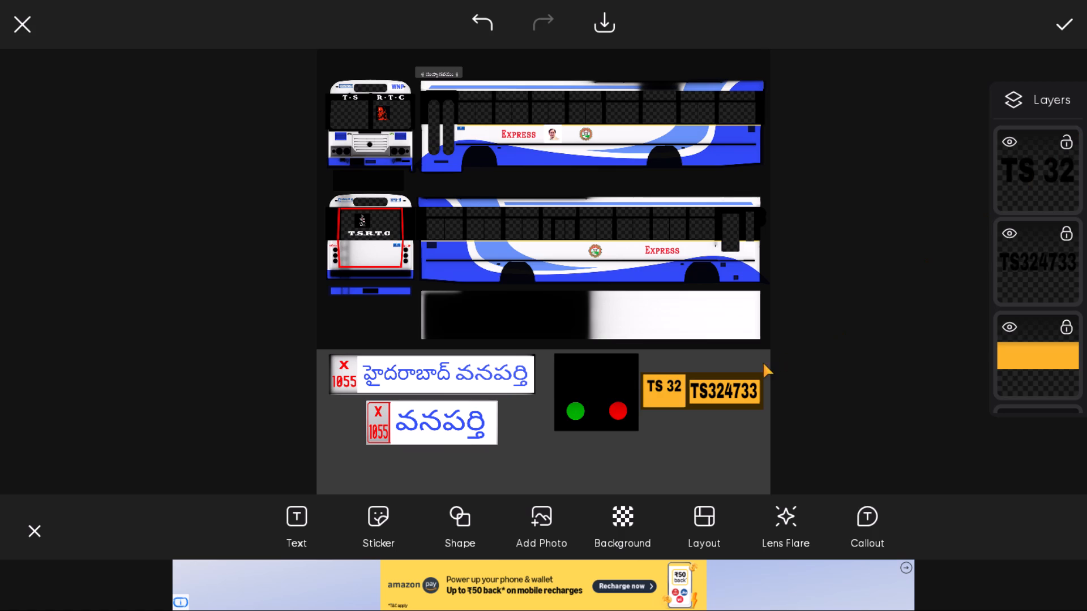
Raise the TS 32 text slightly towards the plate's upper edge, keeping it horizontally centred, and deselect it.
left_click(658, 385)
left_click_drag(658, 385, 657, 383)
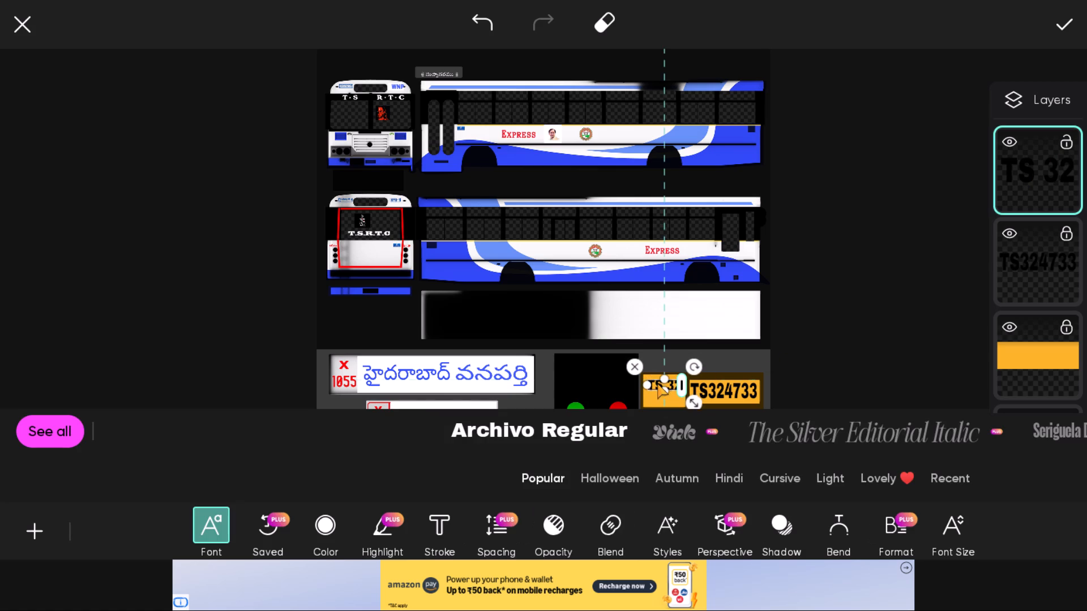
left_click_drag(657, 383, 648, 363)
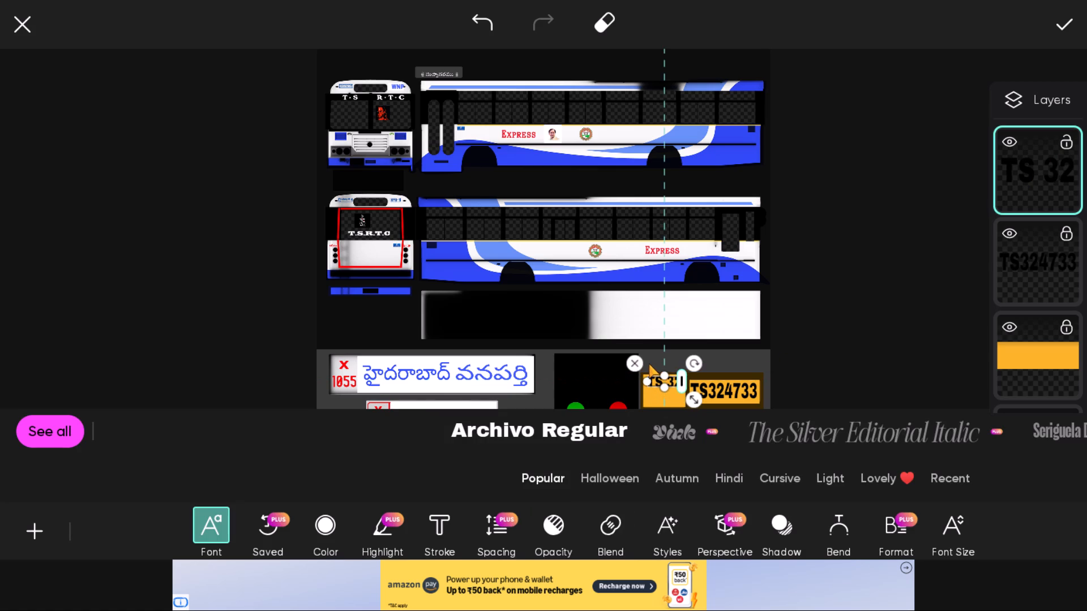
left_click_drag(648, 363, 646, 365)
left_click(265, 300)
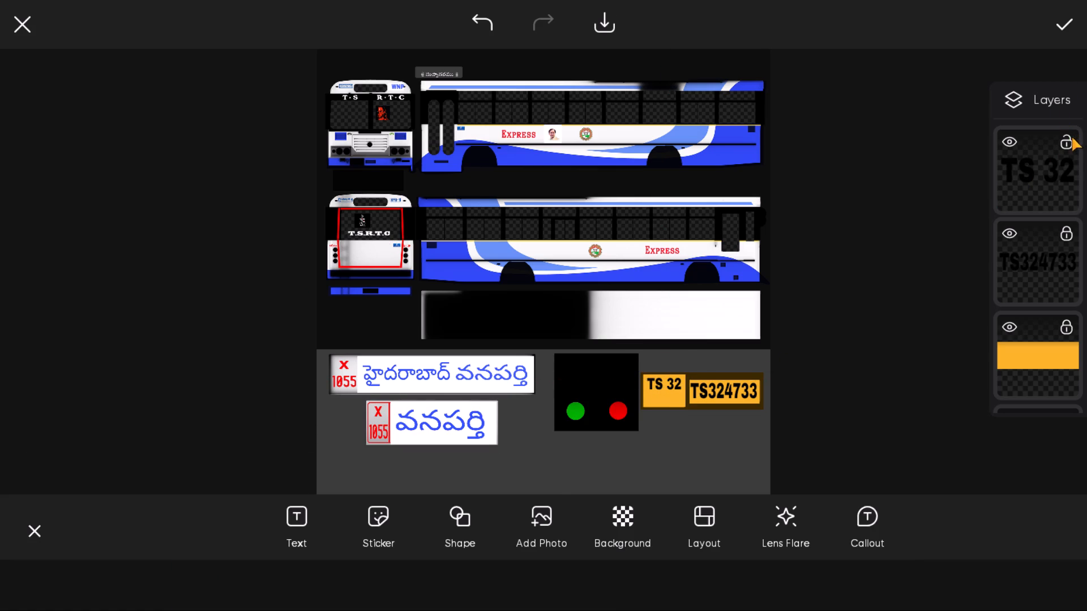
Lock the layer of the TS 32 text.
left_click(1068, 139)
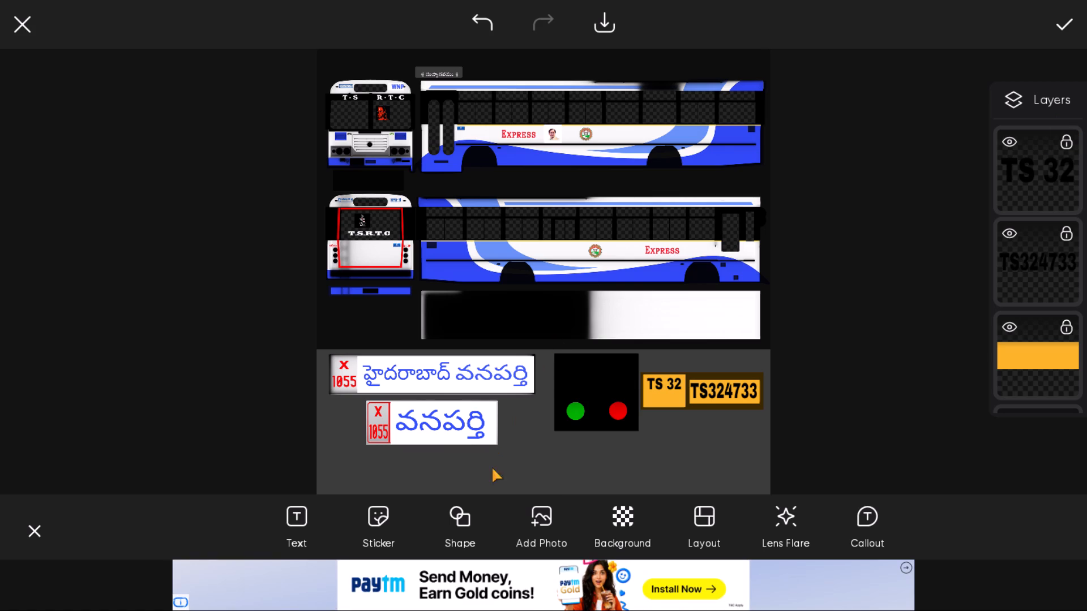
Add the text 4733 in black.
left_click(277, 524)
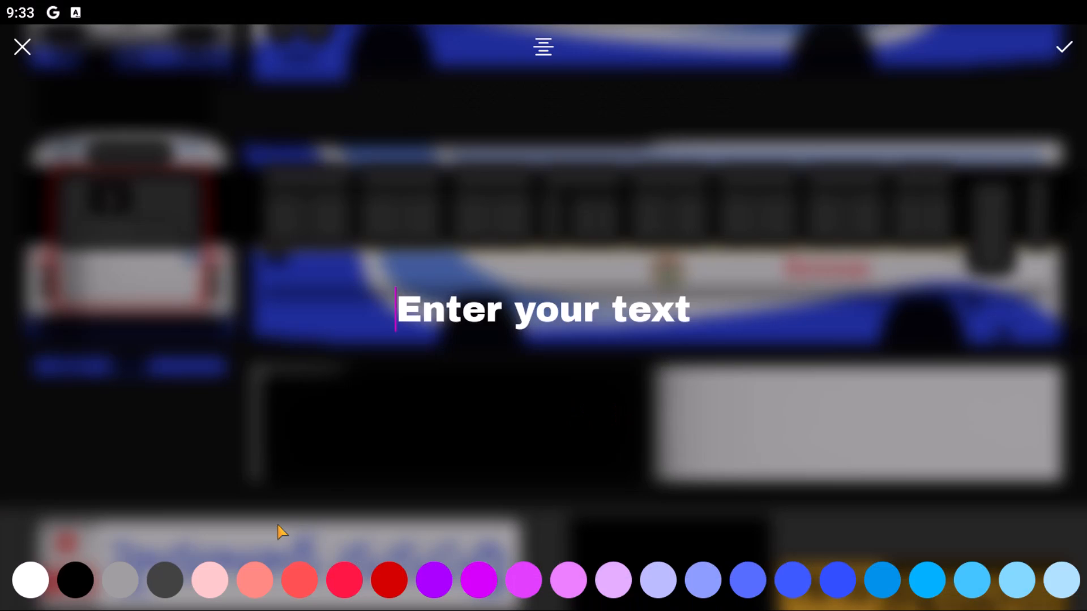
type("47")
type("33")
left_click(66, 562)
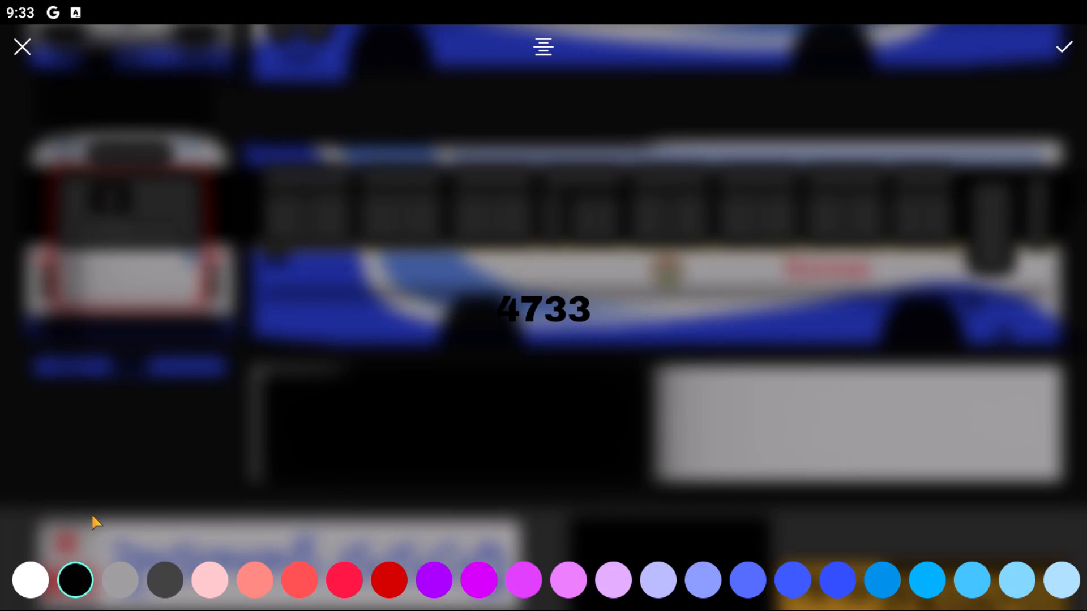
left_click(1053, 45)
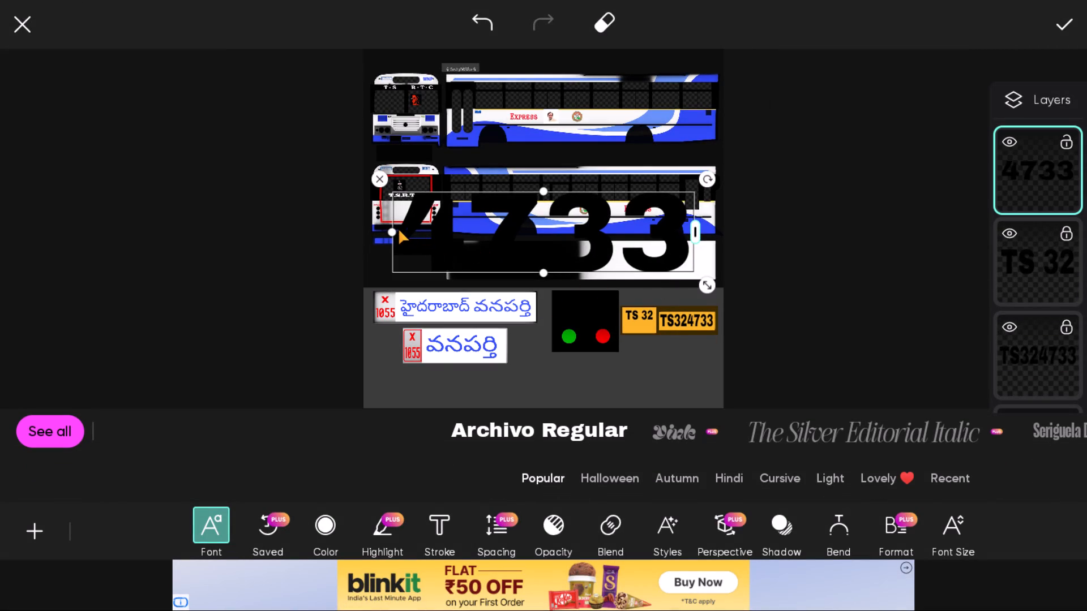
Condense the 4733 text horizontally, reduce its height, and scale it down to about the width of the two-line plate.
left_click_drag(391, 231, 403, 229)
left_click_drag(403, 229, 491, 212)
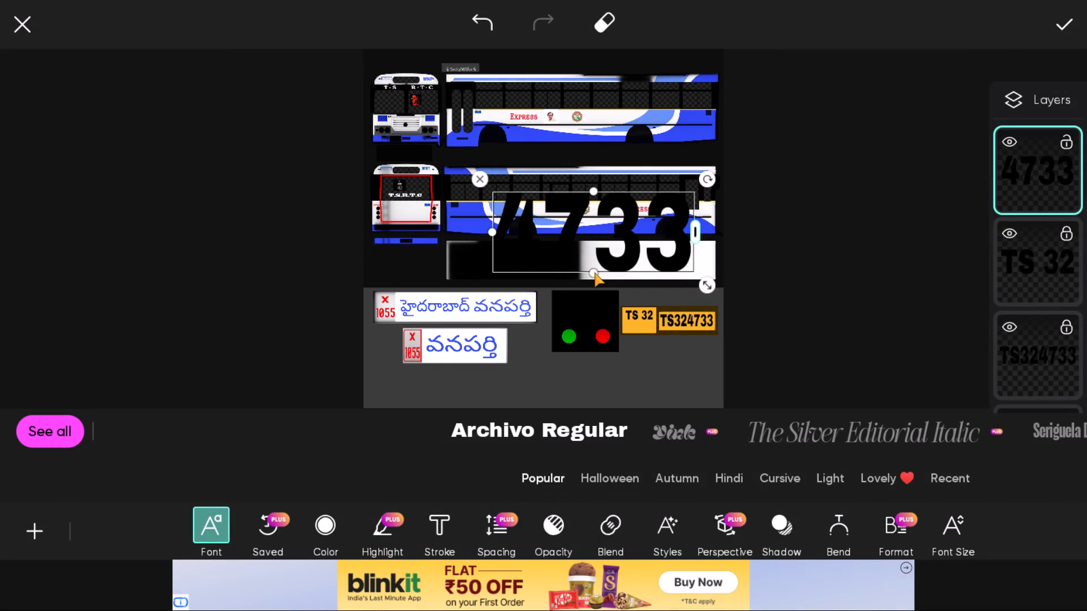
left_click_drag(594, 272, 599, 242)
left_click_drag(493, 214, 540, 205)
left_click_drag(540, 205, 590, 203)
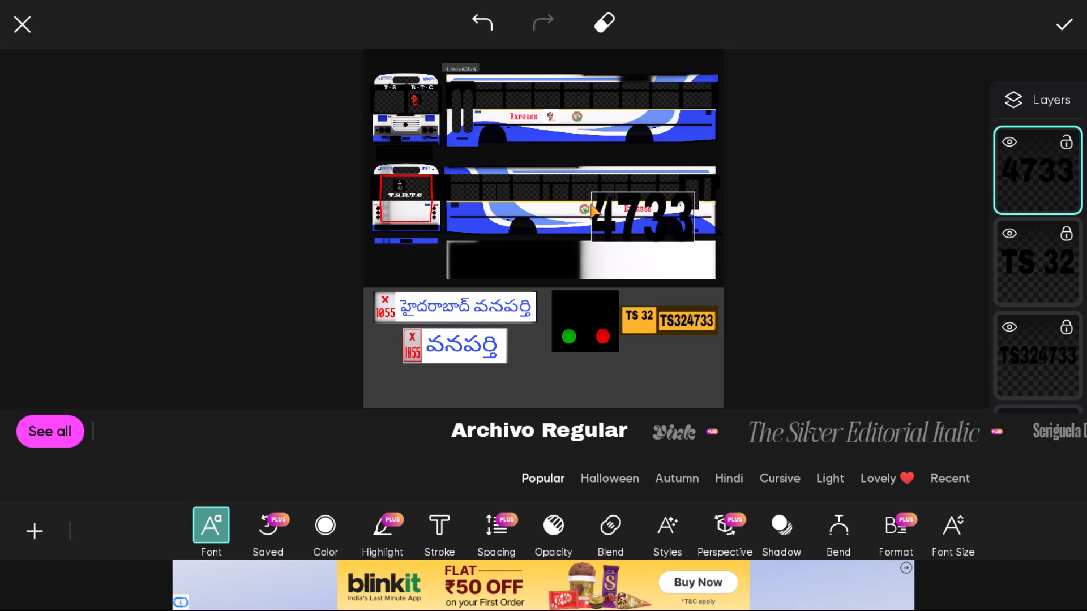
left_click_drag(590, 203, 589, 203)
left_click_drag(707, 255, 669, 233)
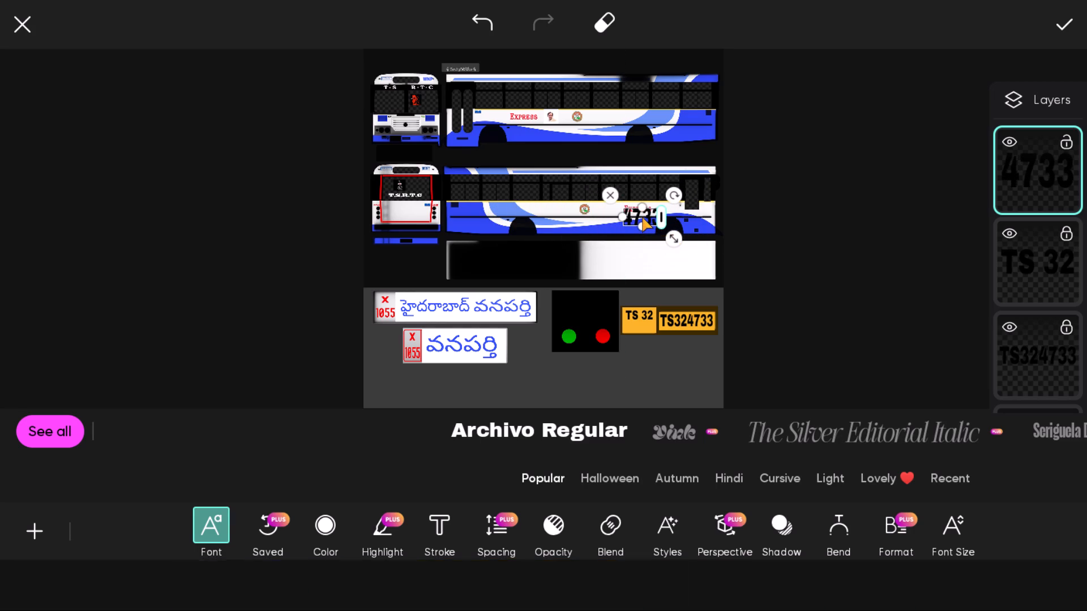
left_click_drag(641, 217, 649, 377)
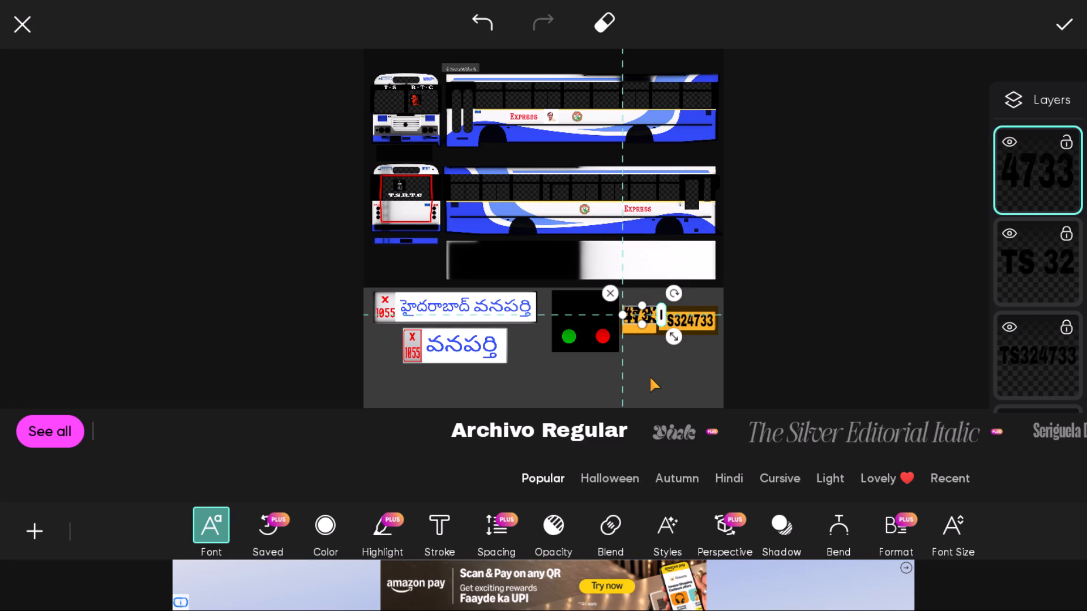
left_click_drag(649, 377, 653, 386)
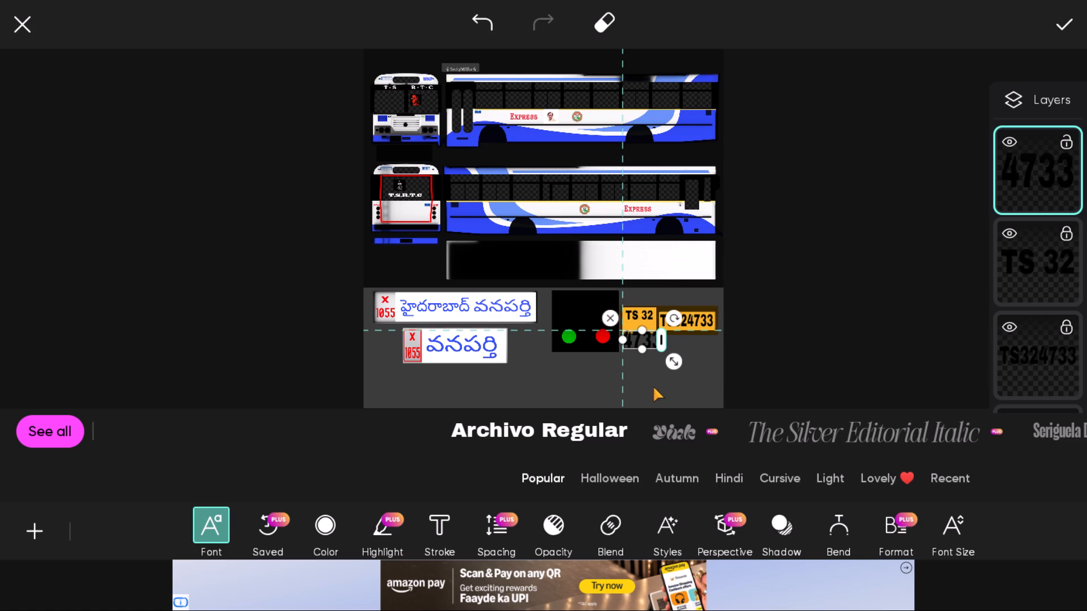
left_click_drag(653, 386, 647, 352)
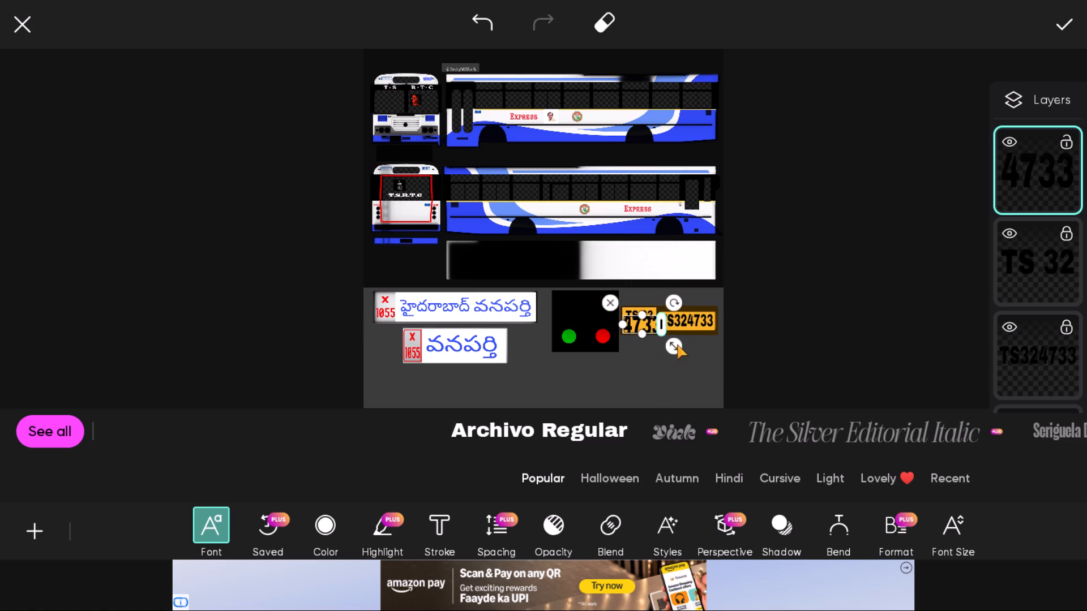
left_click_drag(671, 342, 642, 335)
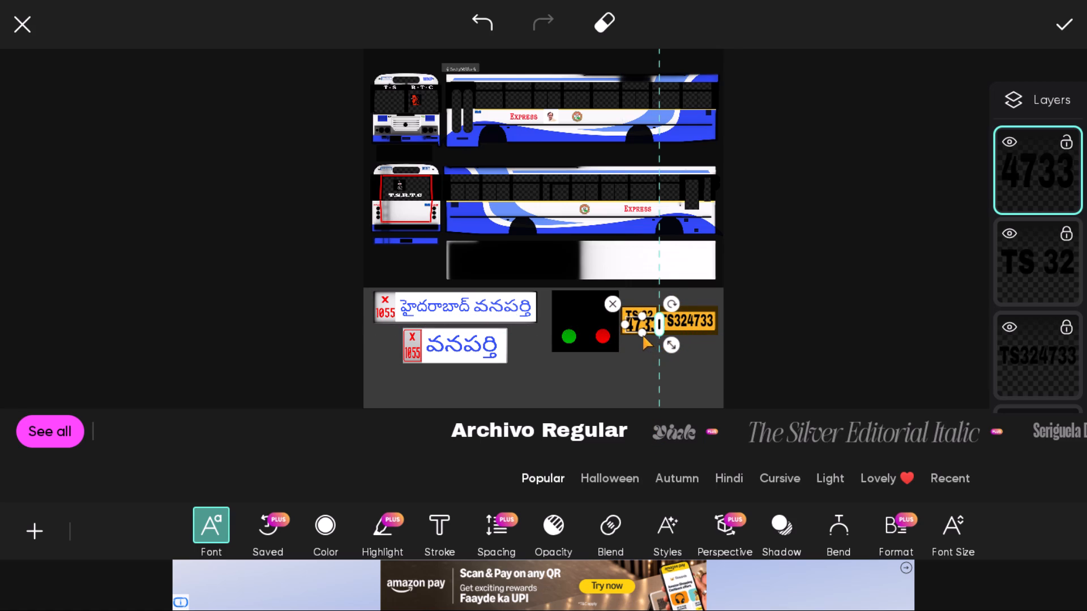
left_click_drag(642, 335, 637, 334)
left_click_drag(671, 343, 655, 337)
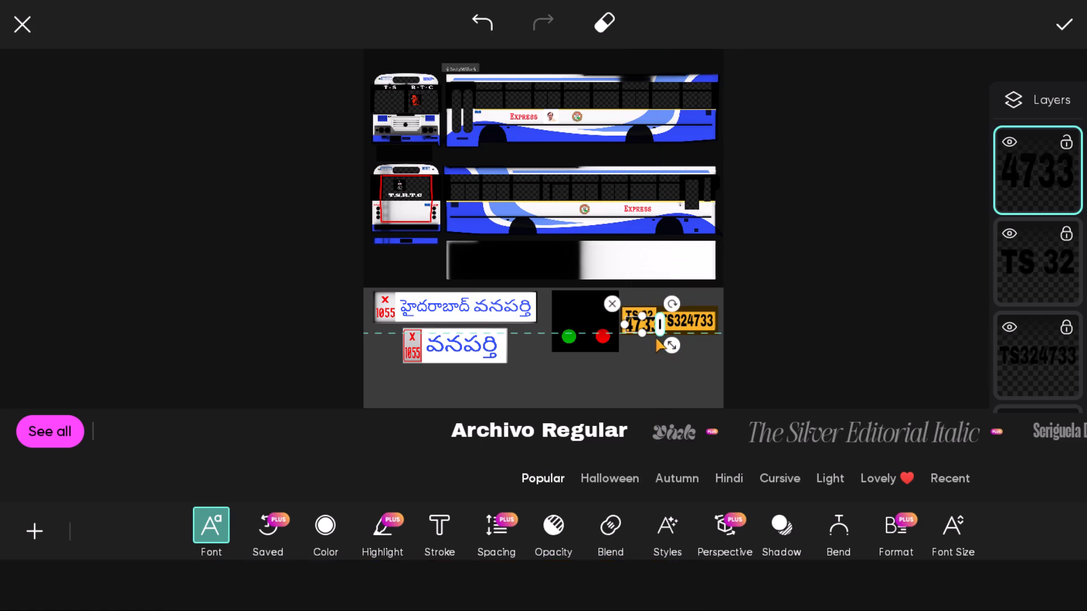
left_click_drag(655, 337, 625, 328)
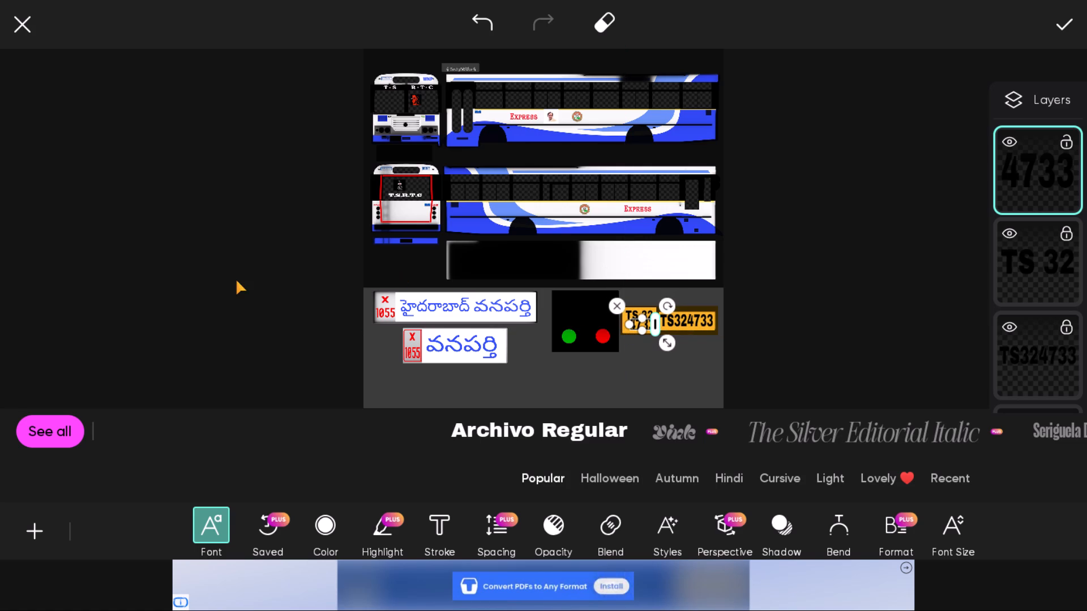
left_click(236, 279)
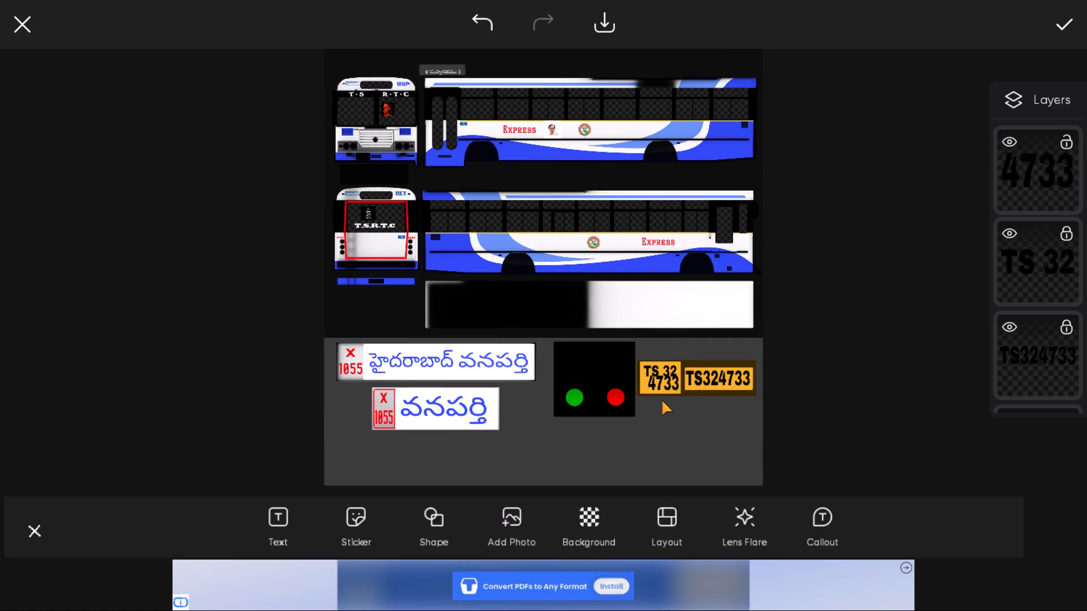
left_click(661, 400)
left_click_drag(660, 397, 648, 401)
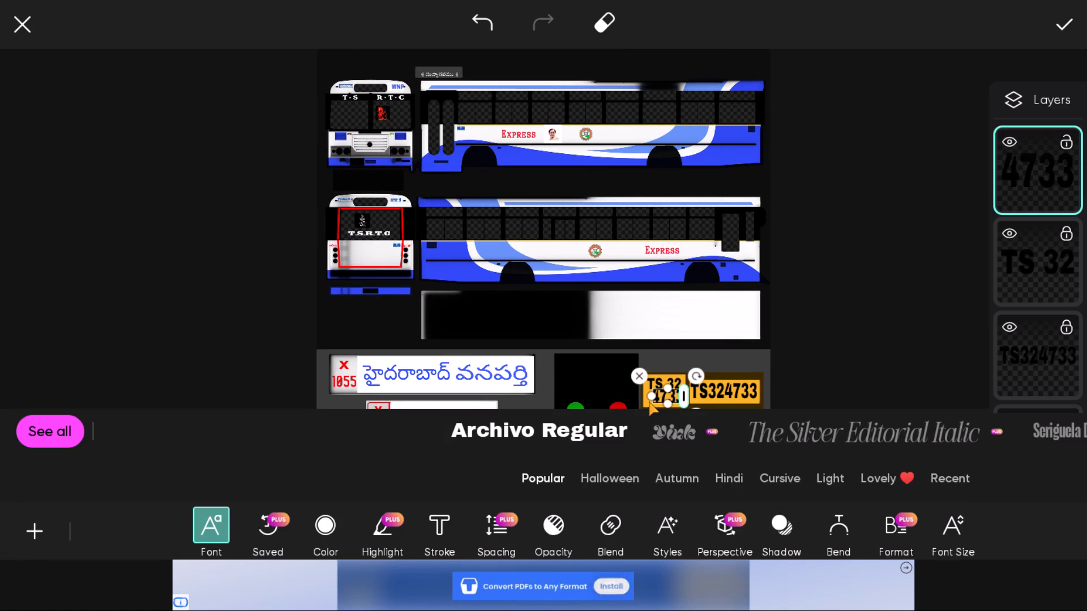
left_click_drag(648, 401, 641, 406)
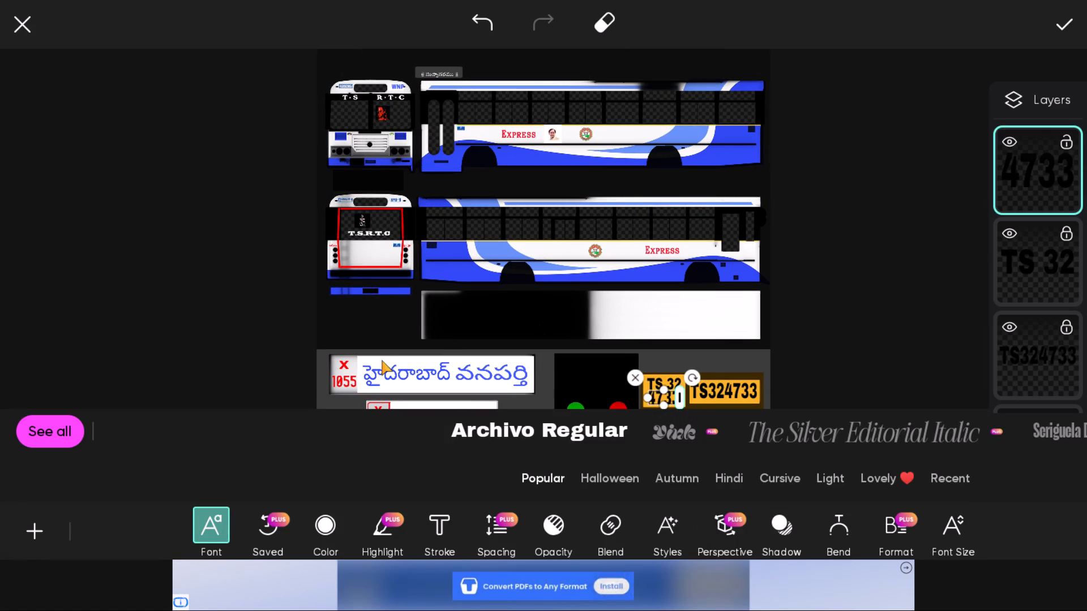
left_click(168, 282)
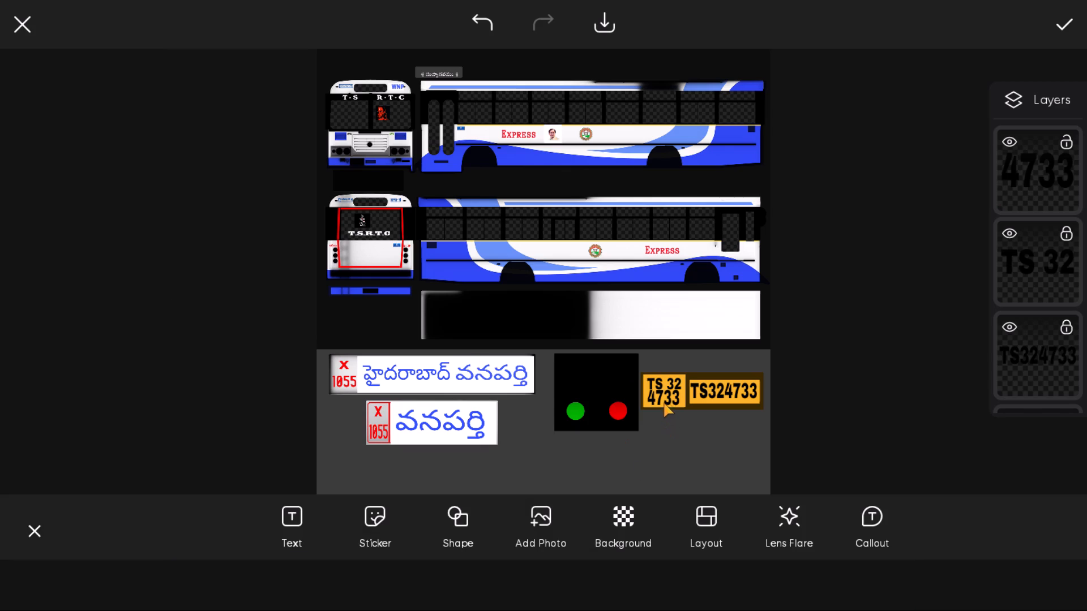
left_click(665, 391)
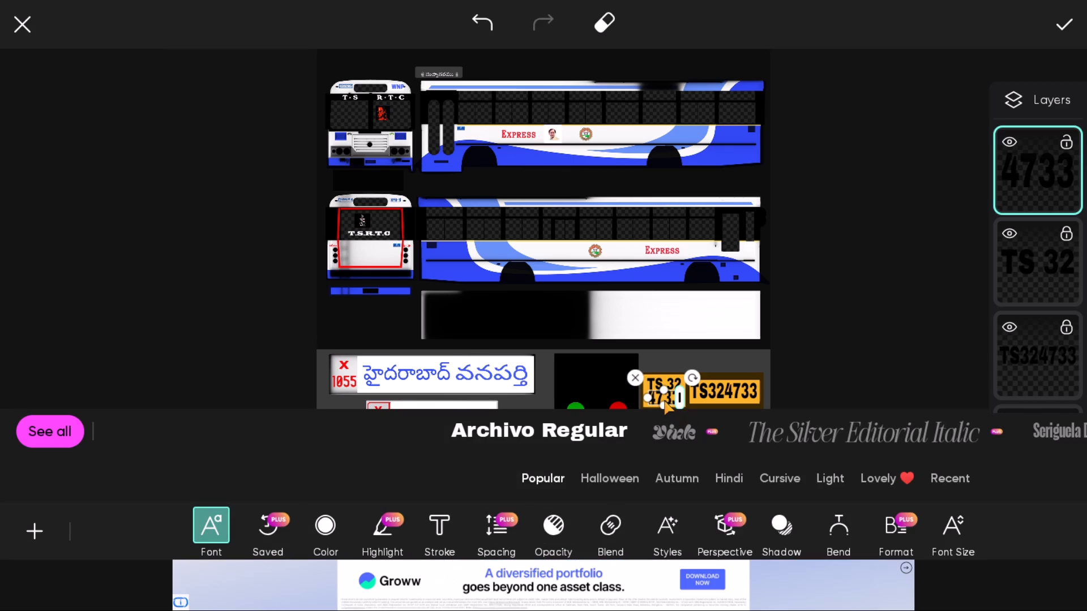
left_click(71, 421)
left_click(20, 18)
scroll(799, 405, "up", 2)
left_click(662, 399)
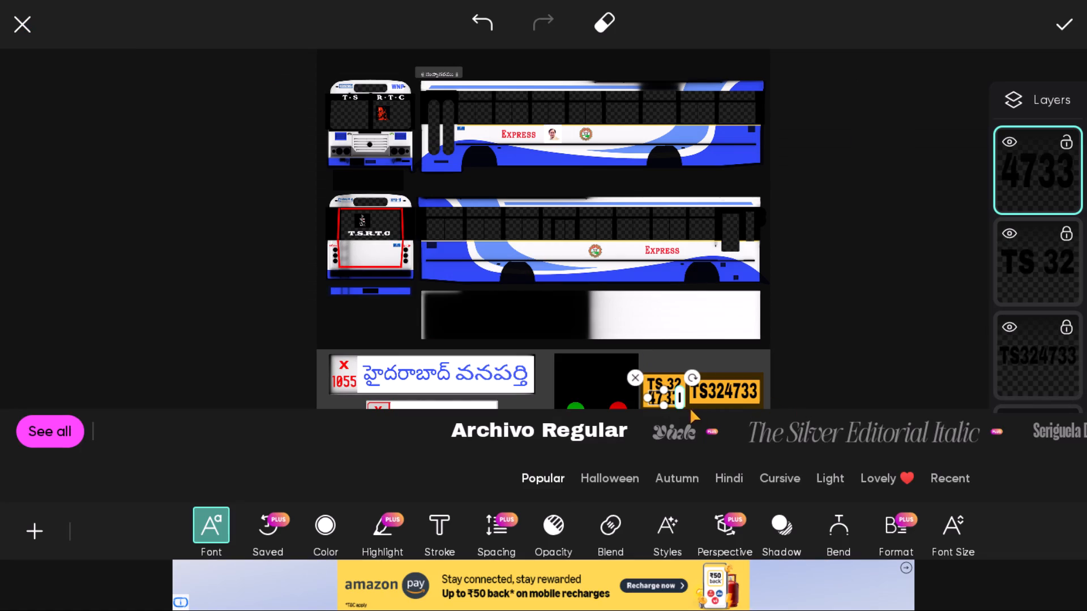
left_click_drag(658, 394, 642, 281)
left_click_drag(688, 369, 687, 368)
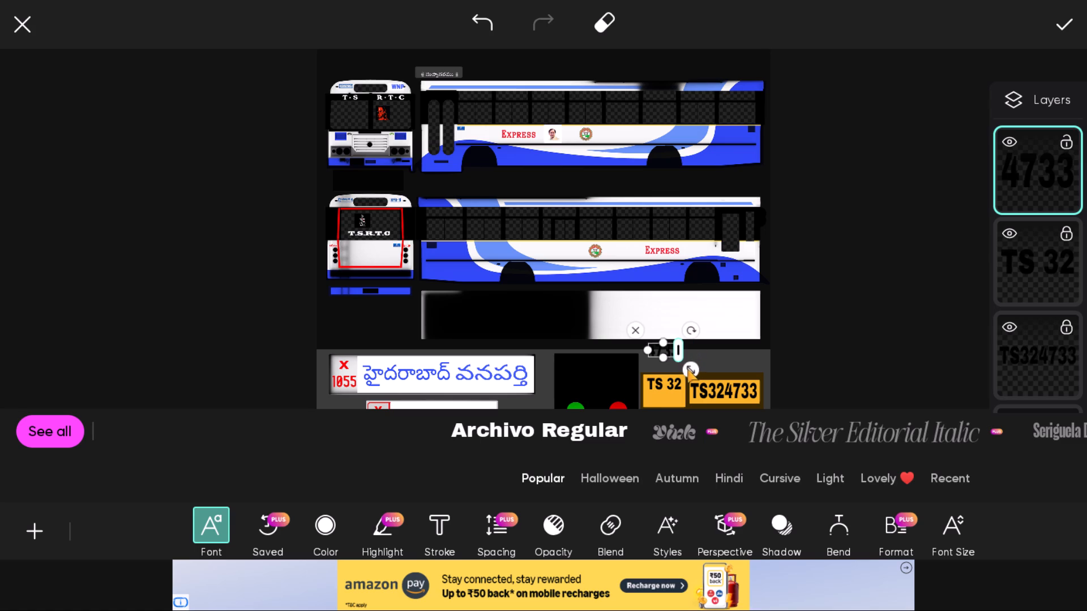
left_click_drag(687, 368, 683, 366)
left_click_drag(661, 347, 662, 363)
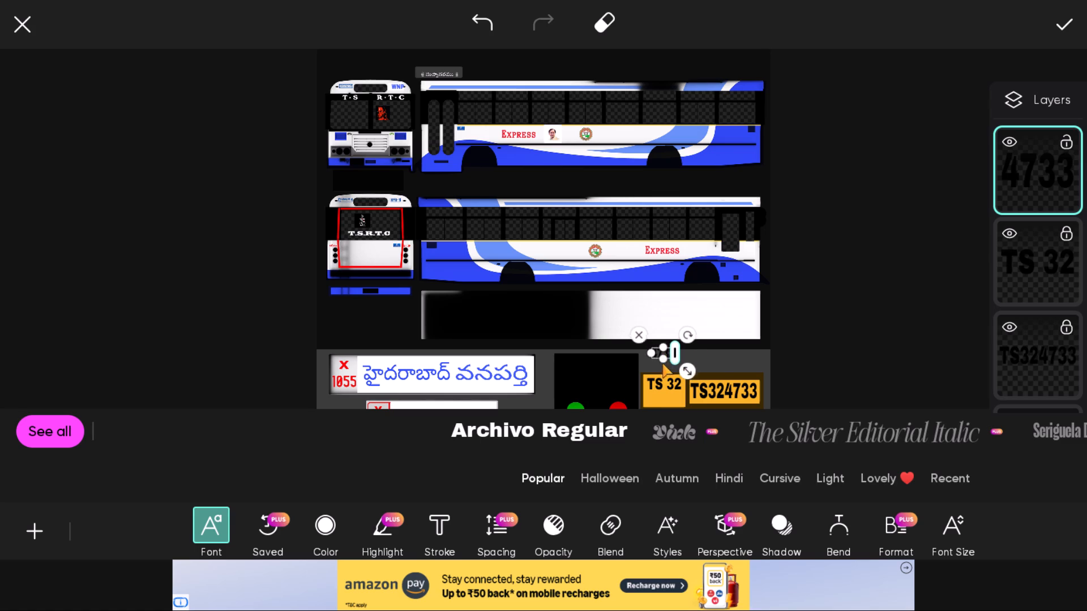
left_click_drag(662, 363, 662, 463)
left_click(269, 187)
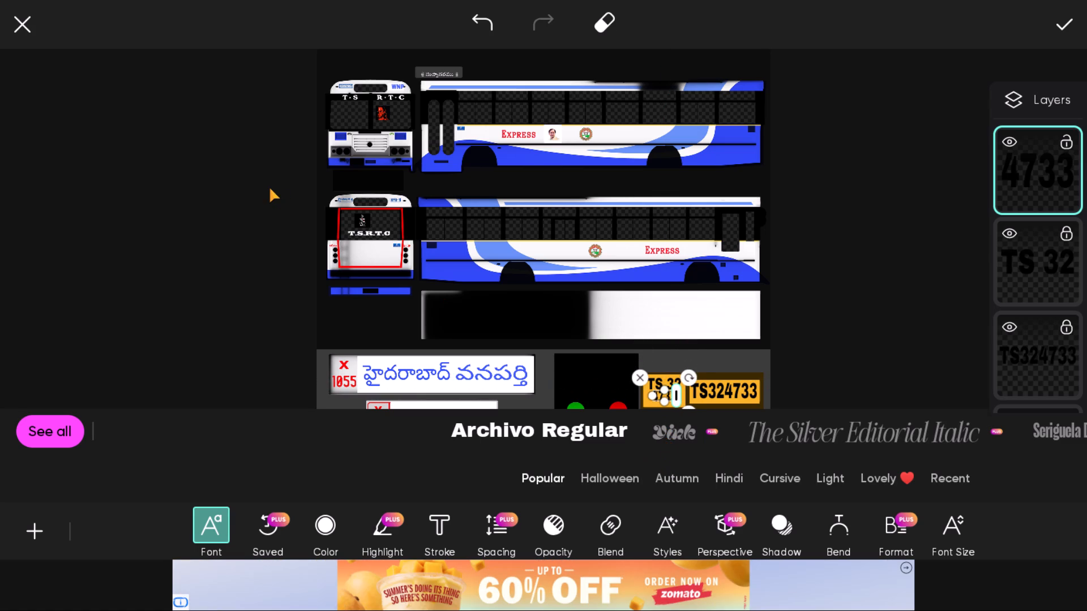
Scale the 4733 text down a little further on the lower half of the two-line plate.
left_click(657, 399)
left_click(687, 406)
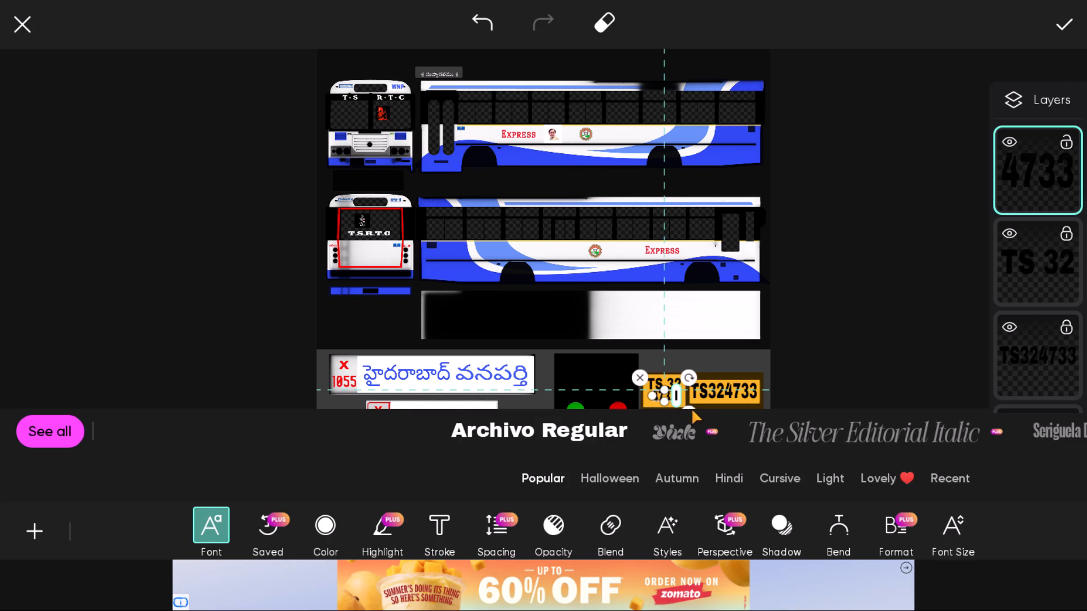
left_click_drag(689, 411, 689, 406)
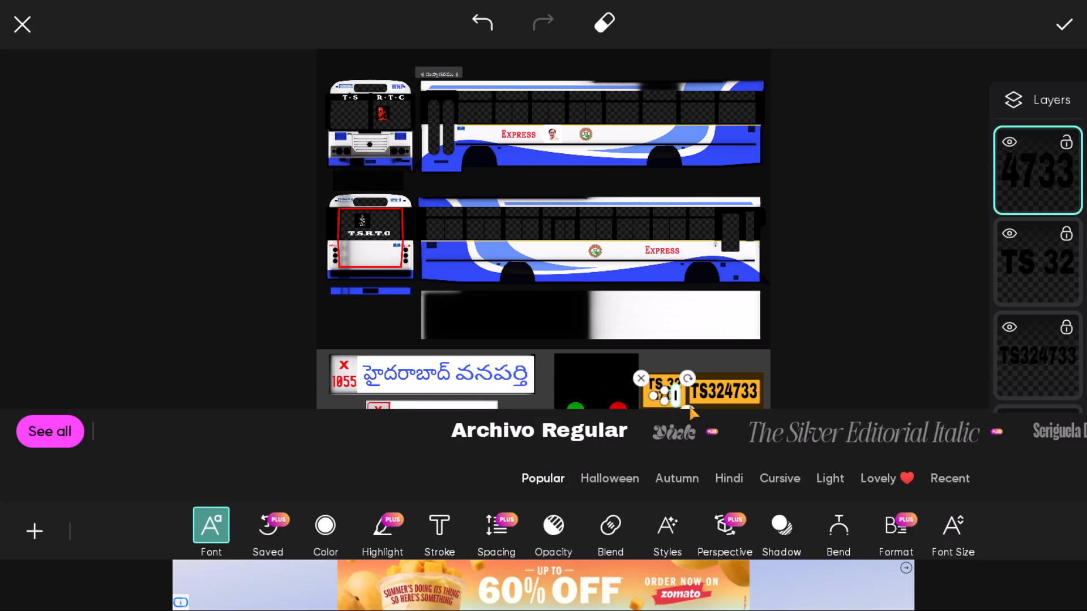
left_click_drag(689, 406, 691, 406)
left_click(691, 406)
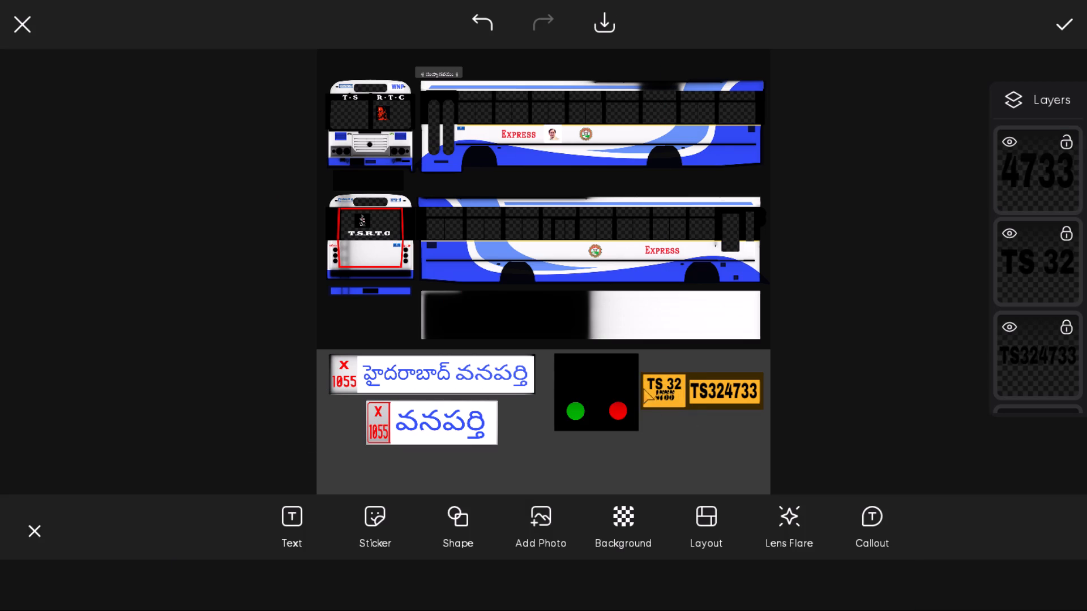
Set the 4733 text's font back to Archivo Regular.
left_click(663, 391)
left_click_drag(660, 380, 652, 354)
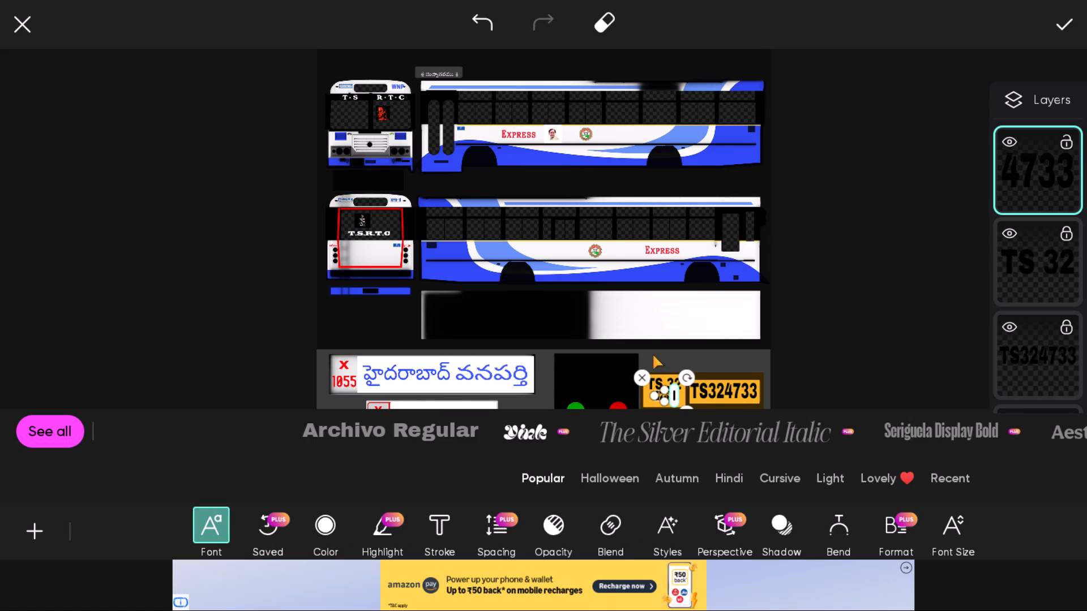
left_click_drag(652, 354, 648, 334)
left_click(400, 438)
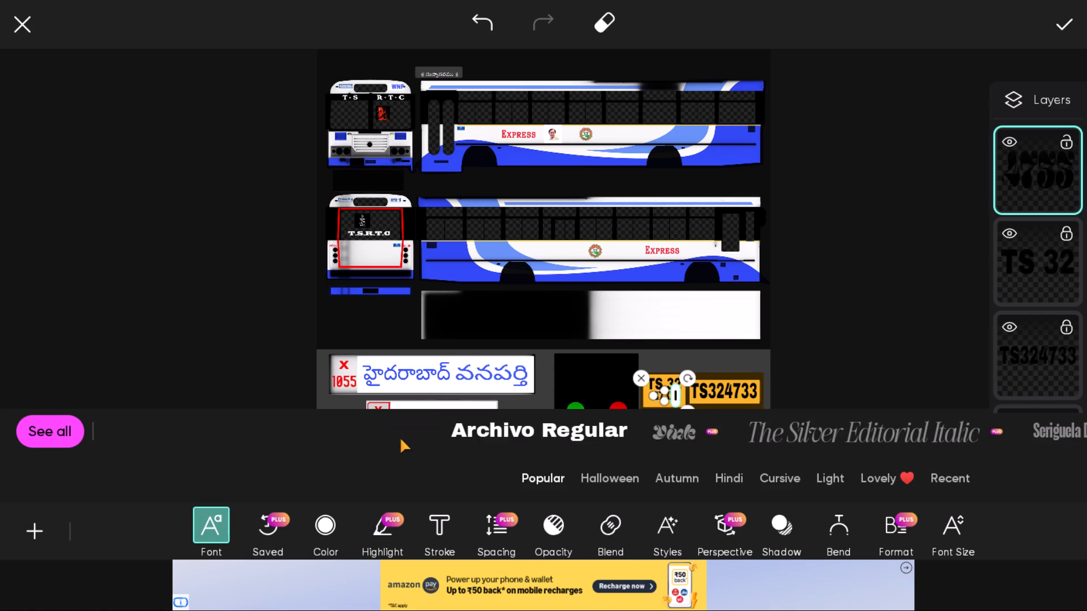
Move the 4733 text off the plate, enlarge it, condense it horizontally, and scale it down to fit beneath TS 32.
left_click(660, 394)
left_click_drag(659, 395, 575, 222)
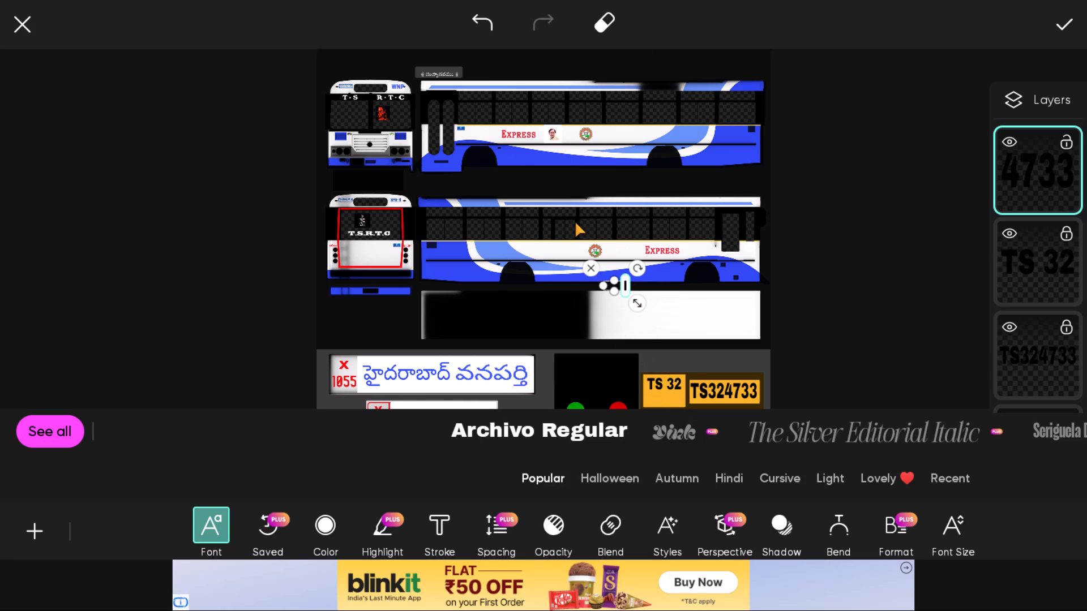
left_click_drag(639, 303, 652, 313)
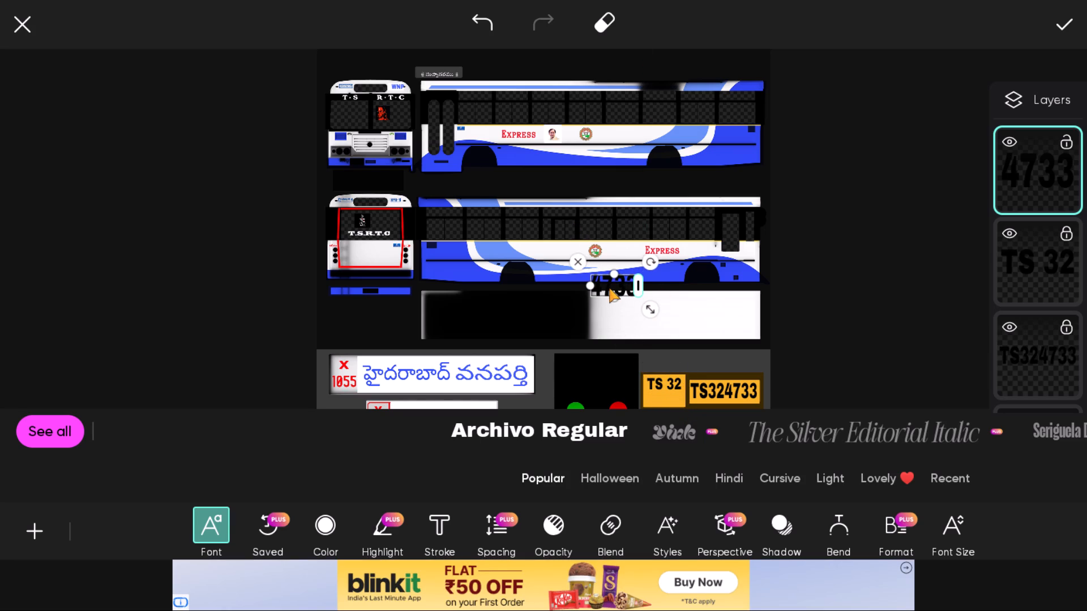
left_click_drag(609, 278, 630, 315)
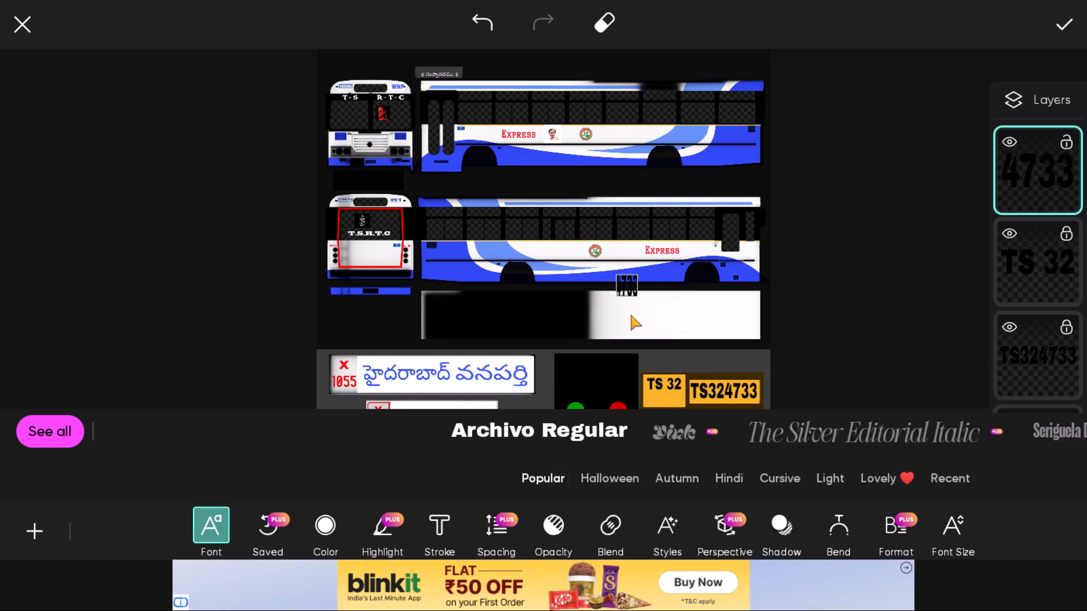
left_click_drag(630, 315, 614, 311)
left_click_drag(615, 283, 643, 324)
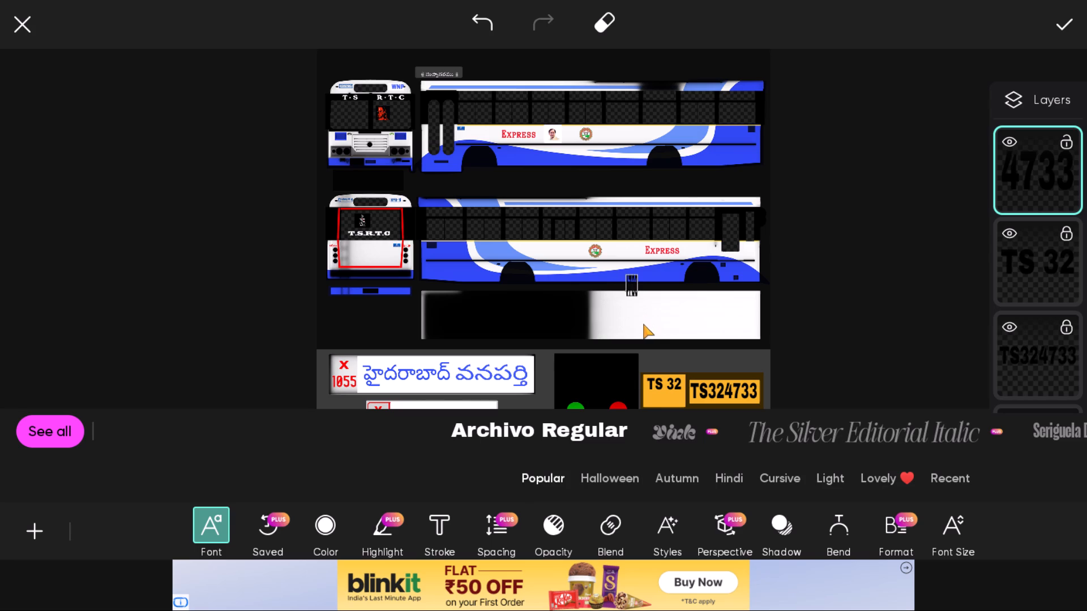
left_click_drag(643, 324, 622, 318)
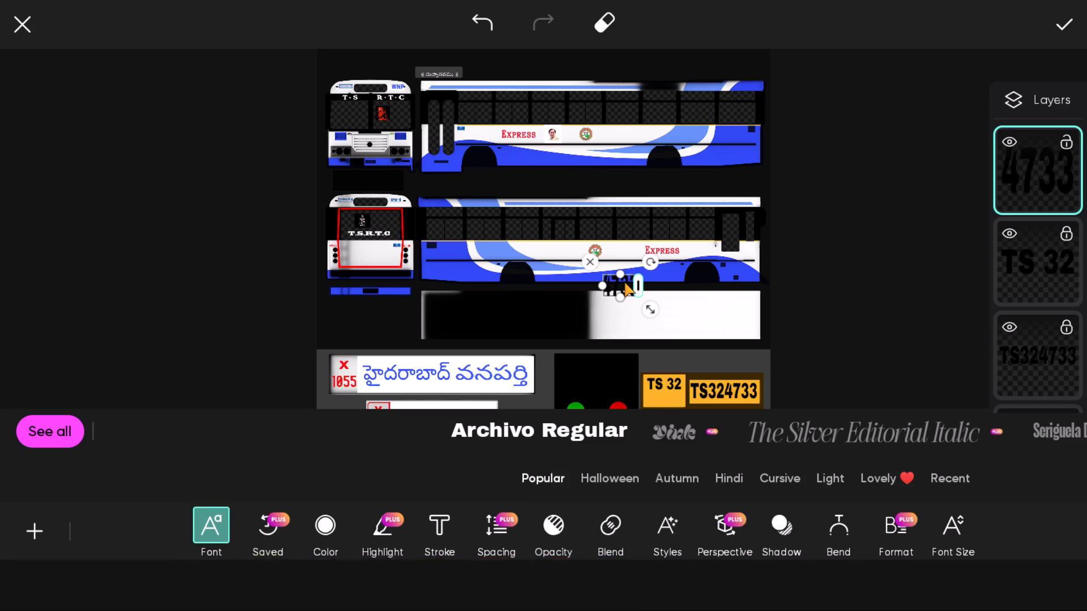
left_click_drag(624, 282, 625, 295)
left_click(620, 282)
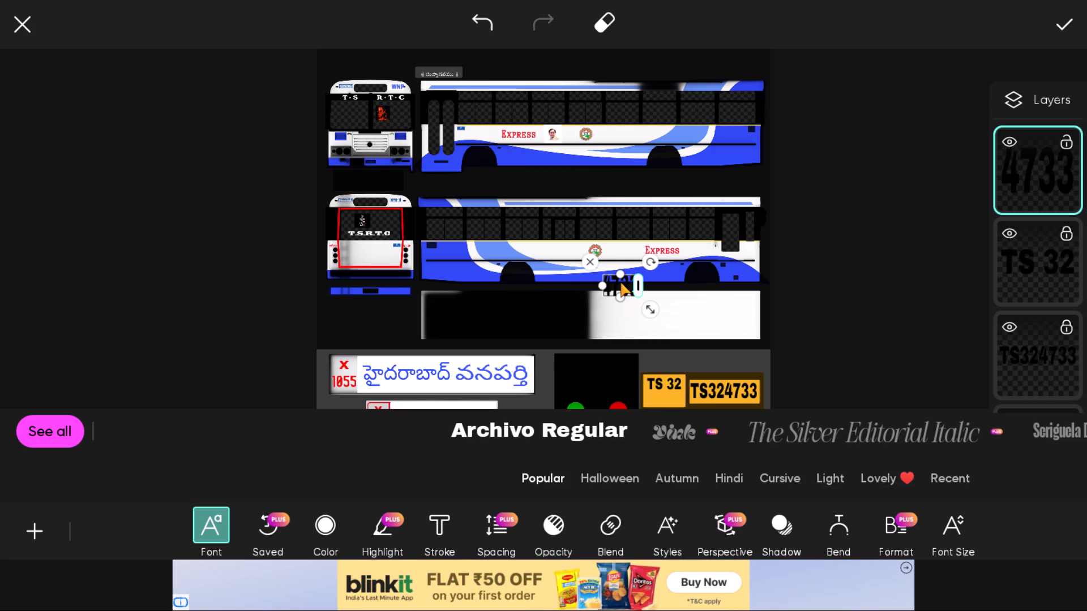
left_click(622, 285)
left_click_drag(622, 285, 624, 302)
left_click_drag(643, 304, 633, 299)
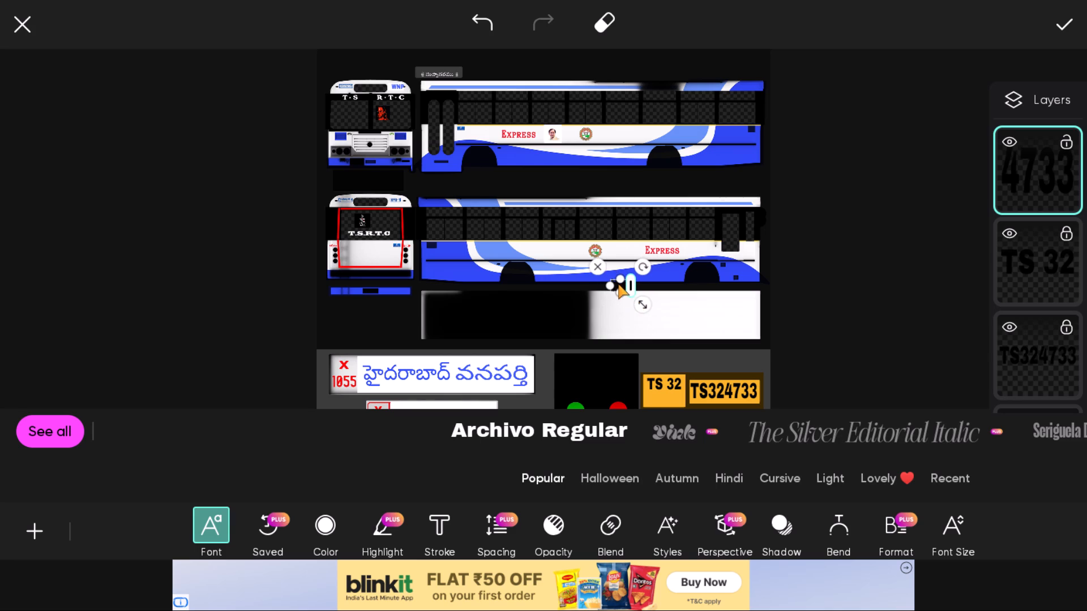
Move the condensed 4733 text back onto the two-line plate, centred beneath TS 32, and deselect it.
left_click_drag(618, 285, 674, 390)
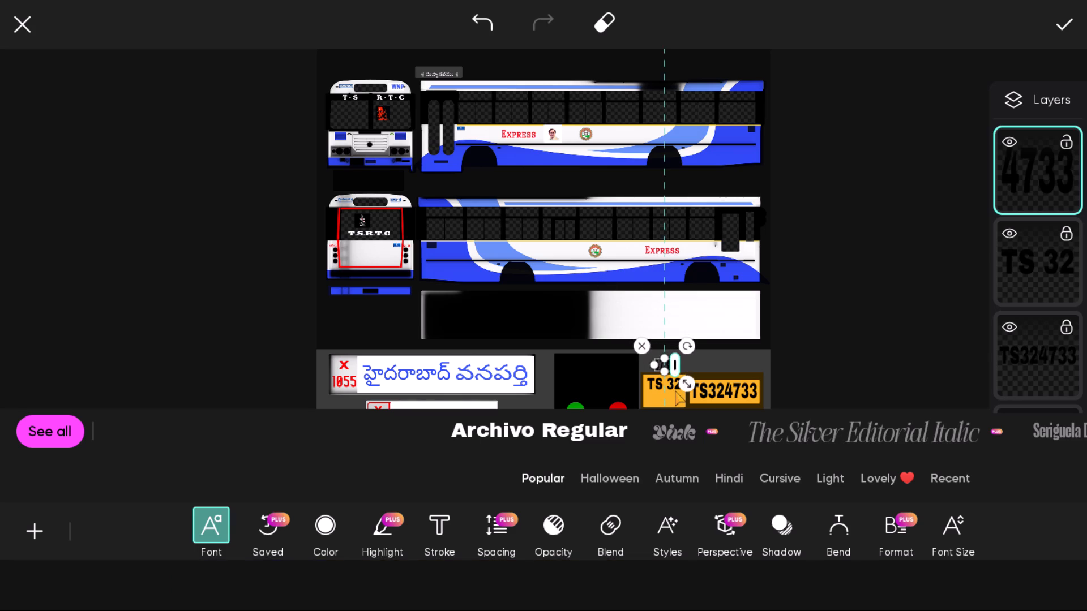
left_click_drag(674, 390, 658, 476)
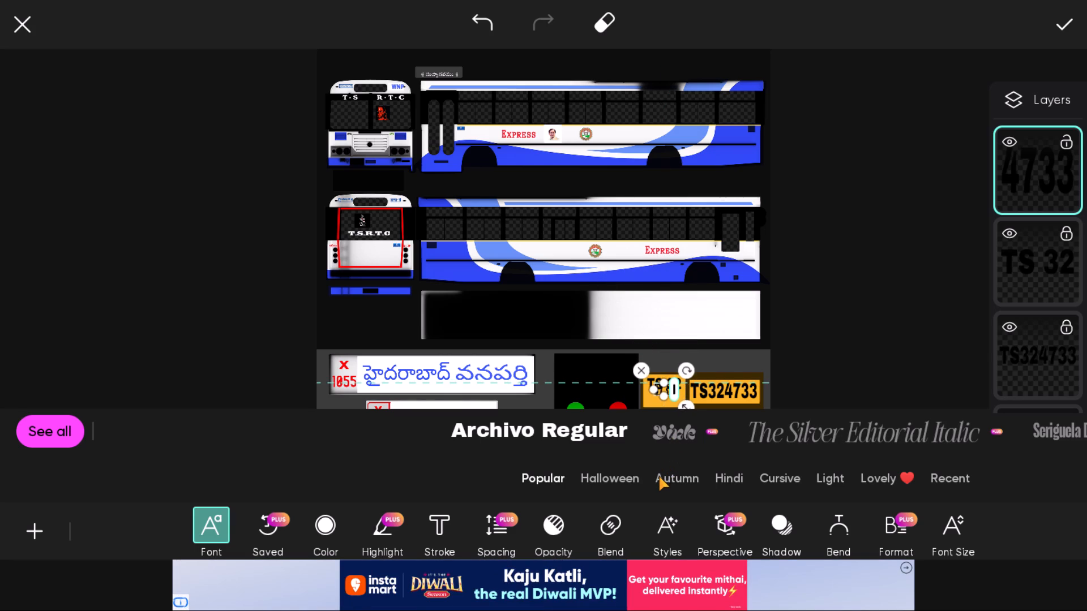
left_click_drag(658, 476, 662, 475)
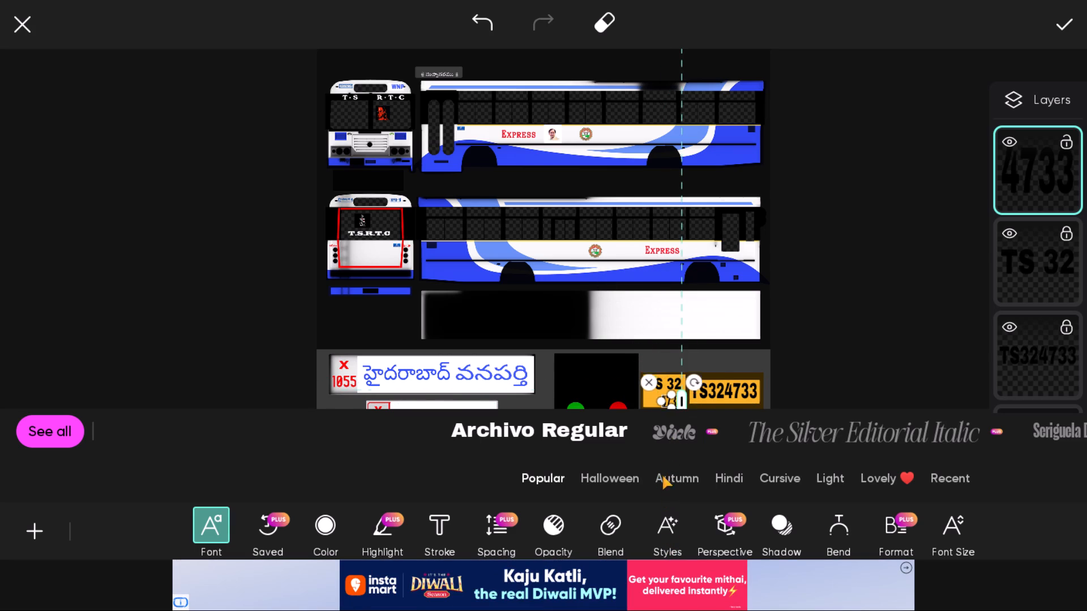
left_click_drag(662, 475, 637, 478)
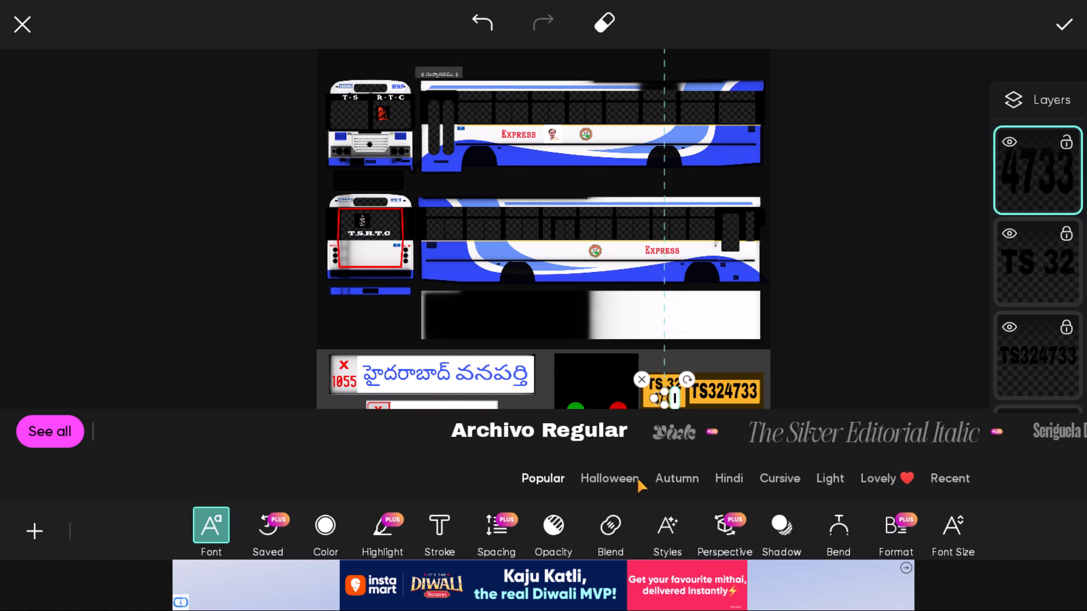
left_click_drag(637, 478, 633, 479)
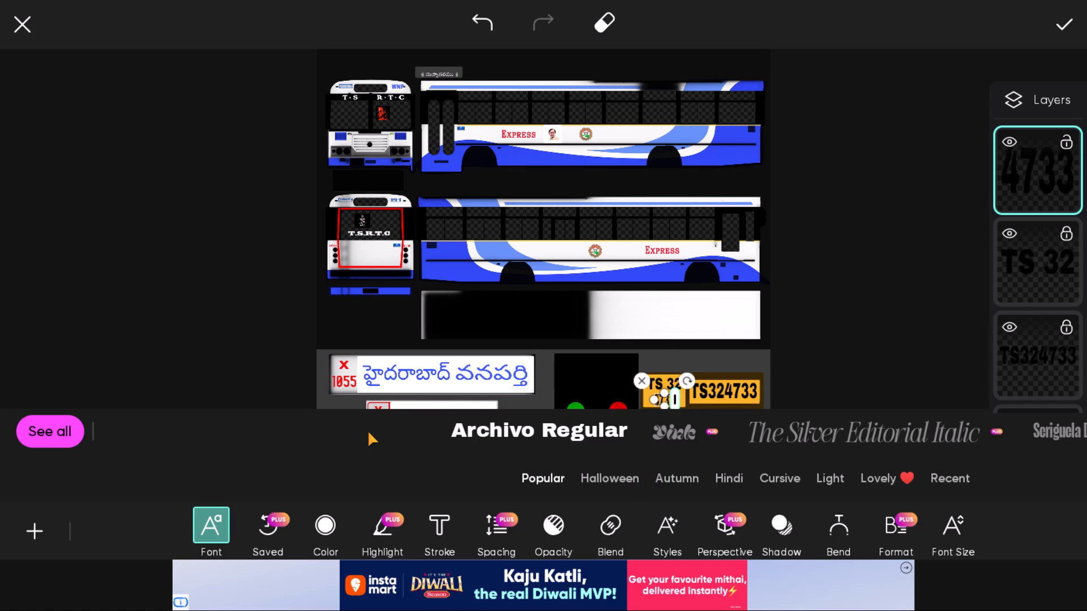
left_click(114, 225)
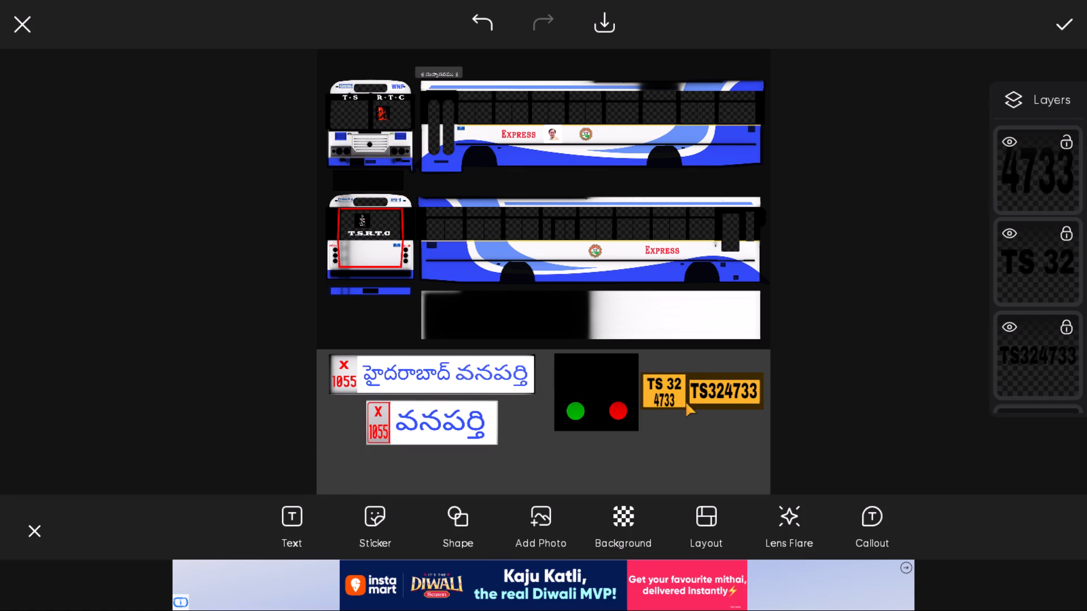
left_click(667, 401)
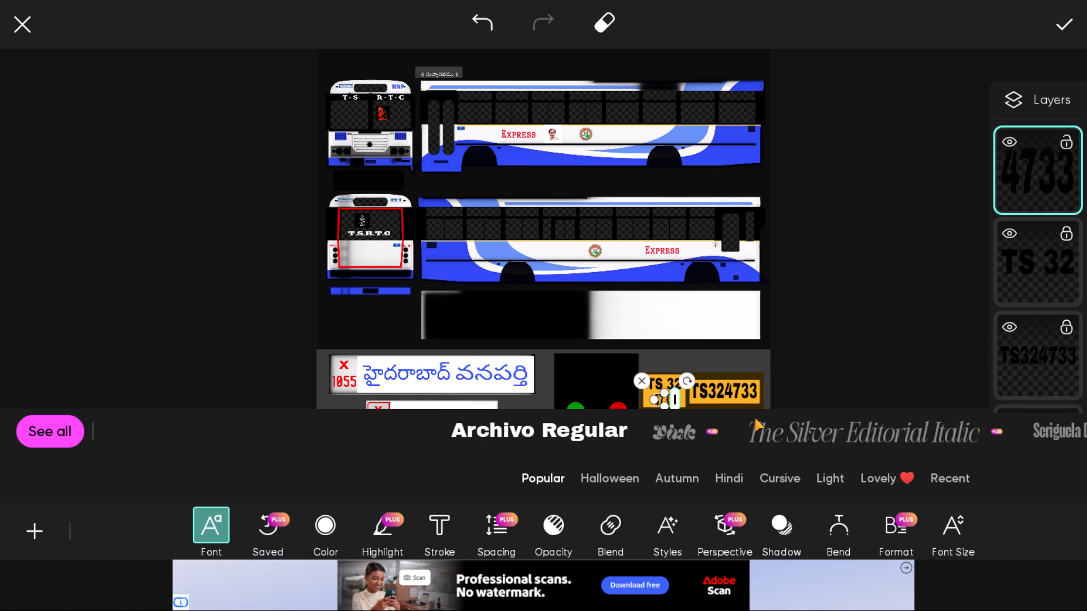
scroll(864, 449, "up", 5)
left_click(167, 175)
Widen the 4733 text slightly, move it up off the two-line plate, and enlarge it a little.
left_click(665, 403)
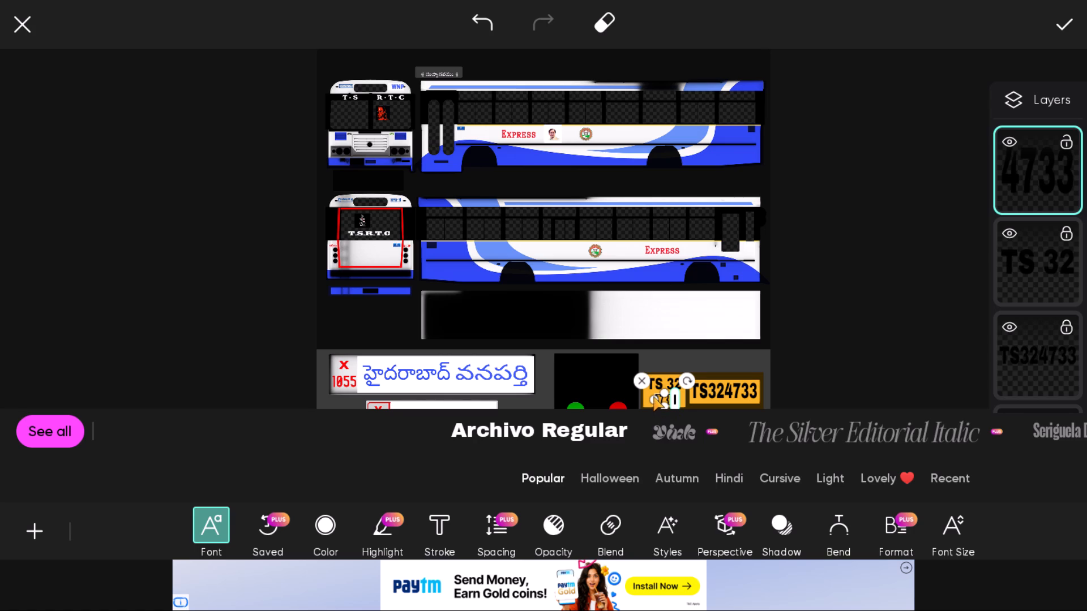
left_click_drag(652, 402, 645, 400)
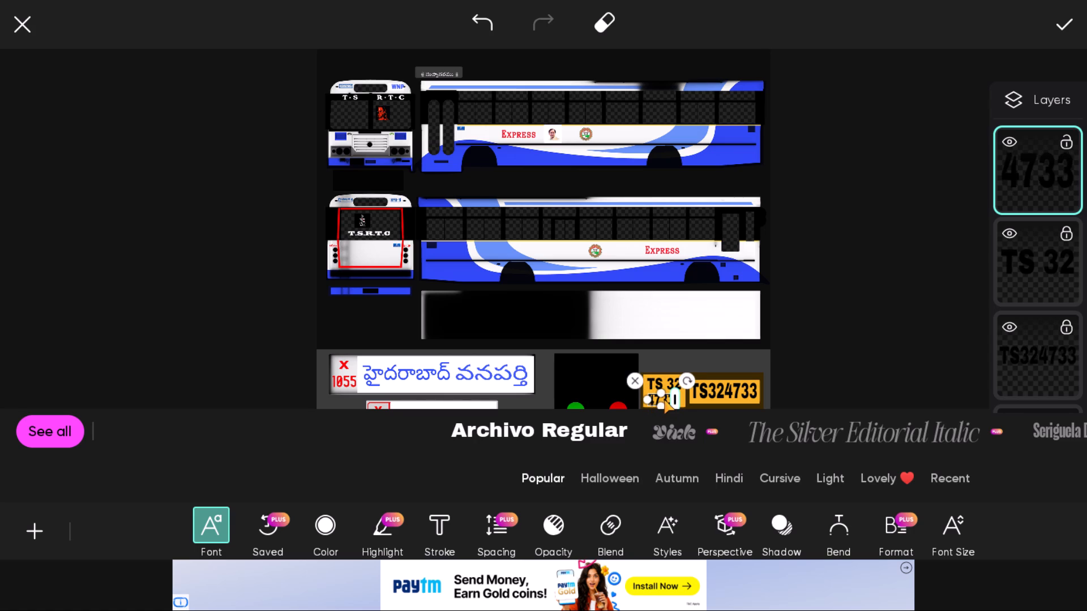
left_click_drag(661, 400, 646, 283)
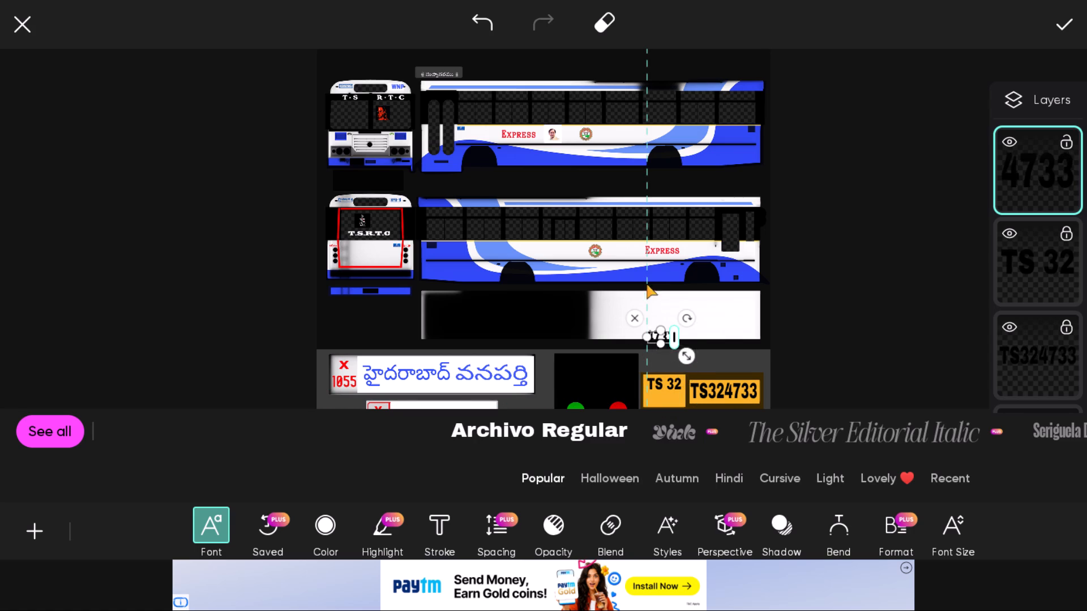
left_click_drag(646, 283, 644, 275)
left_click(686, 343)
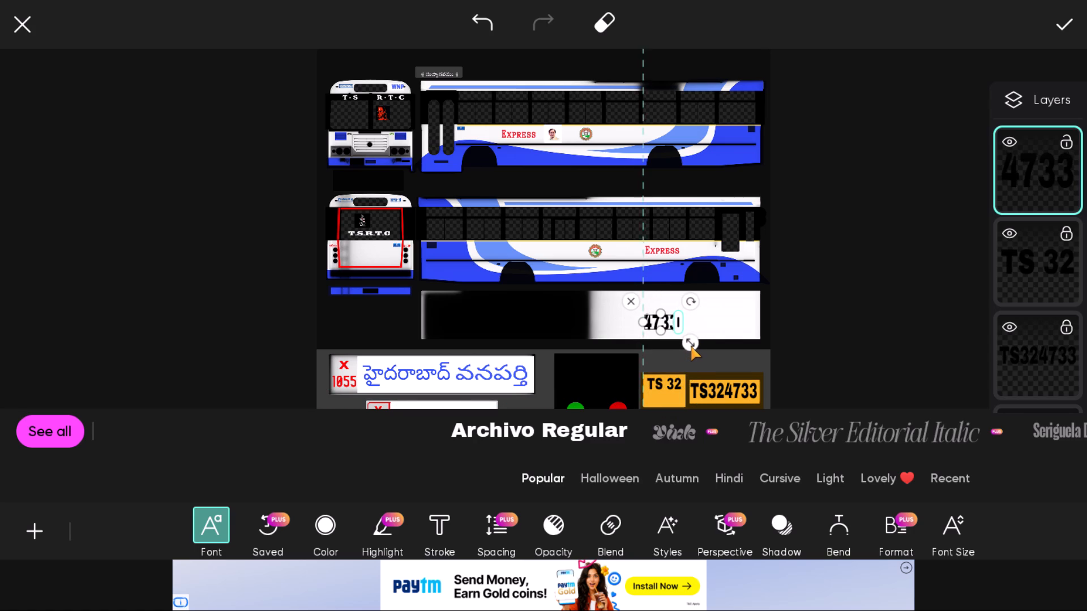
left_click_drag(664, 319, 667, 347)
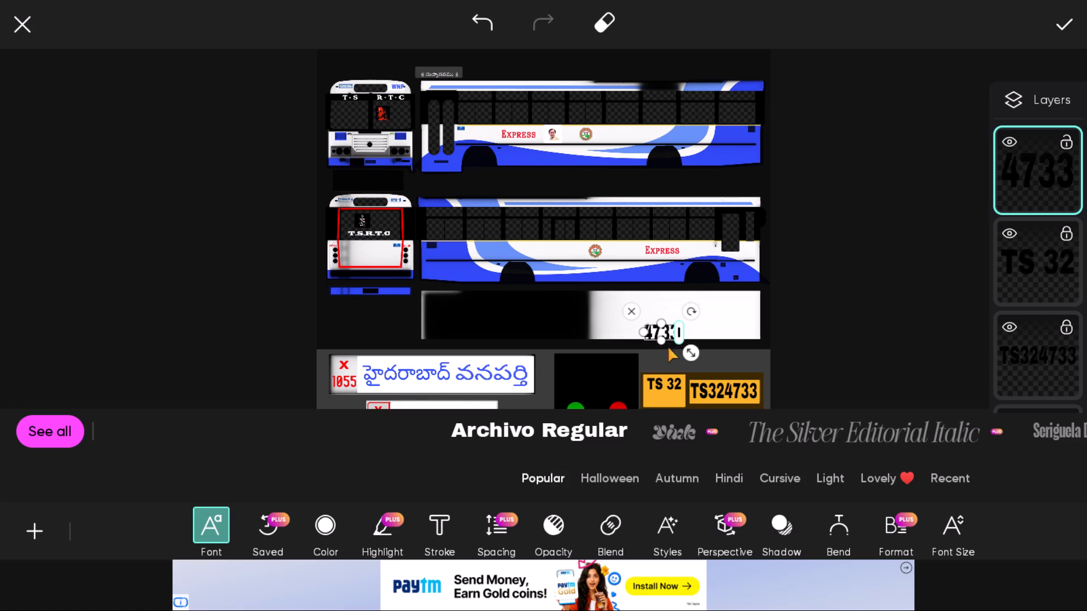
left_click_drag(667, 347, 678, 493)
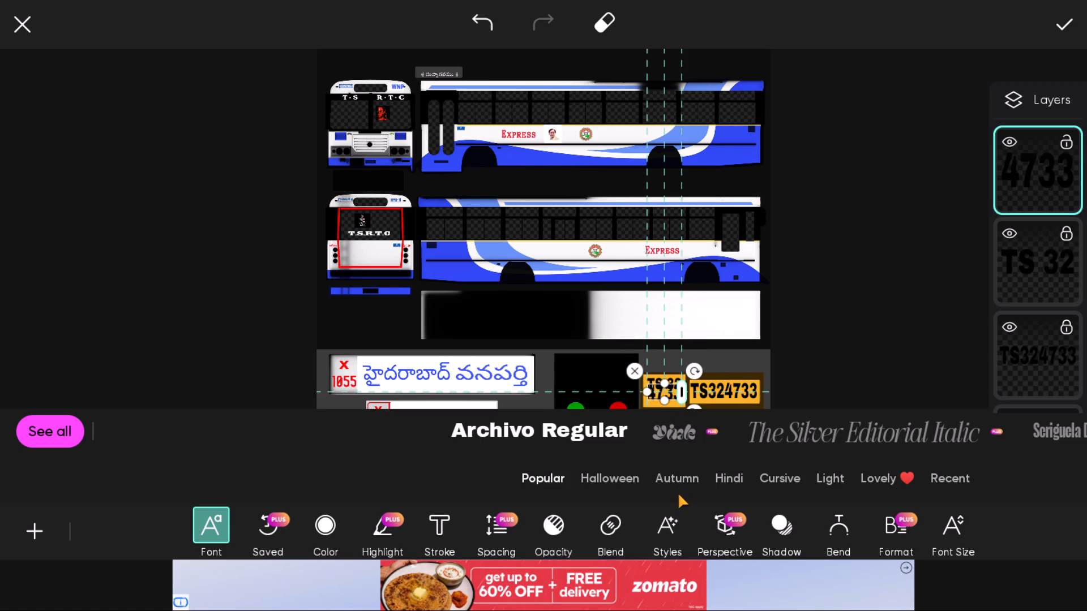
left_click_drag(678, 493, 678, 507)
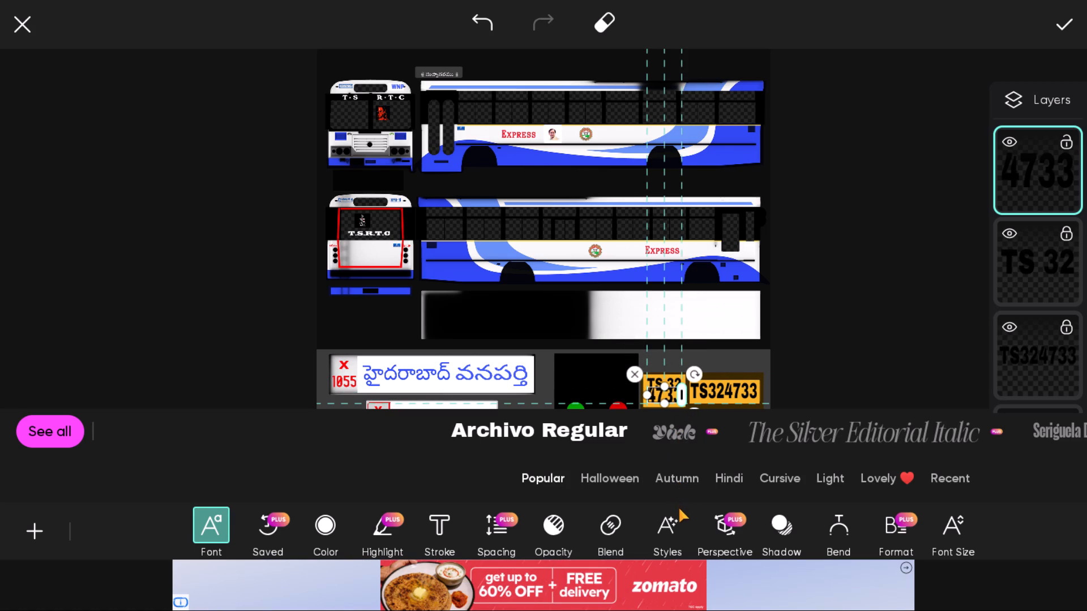
left_click_drag(678, 507, 671, 487)
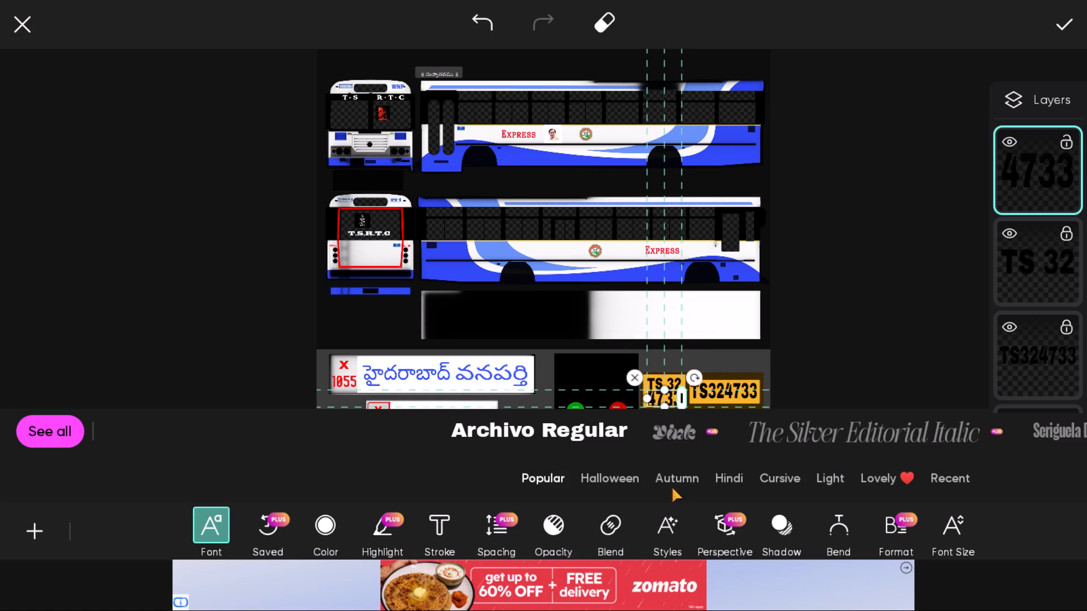
left_click_drag(671, 487, 661, 468)
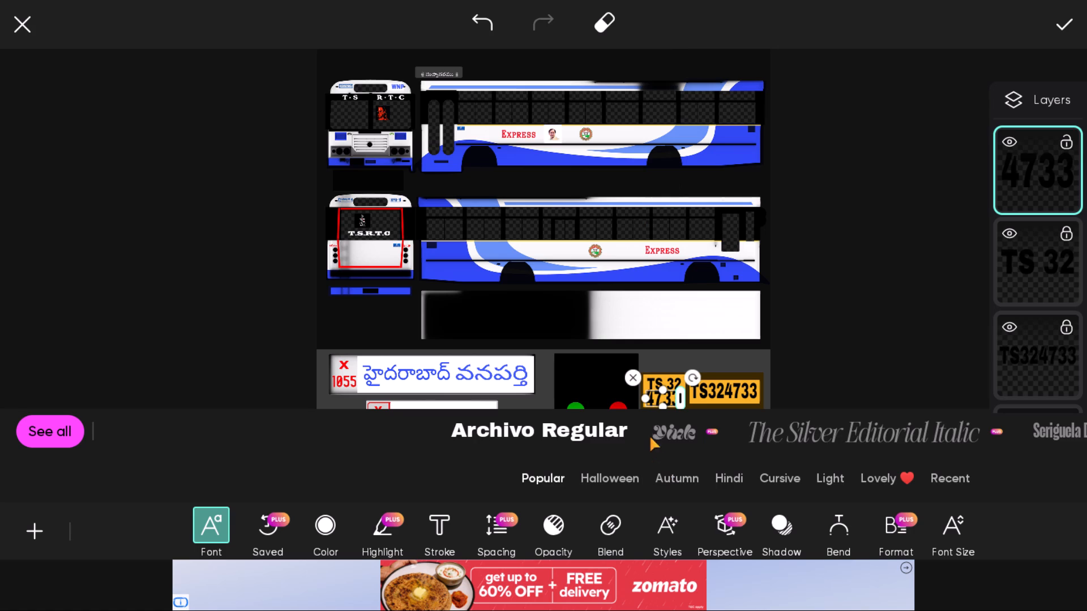
left_click(661, 390)
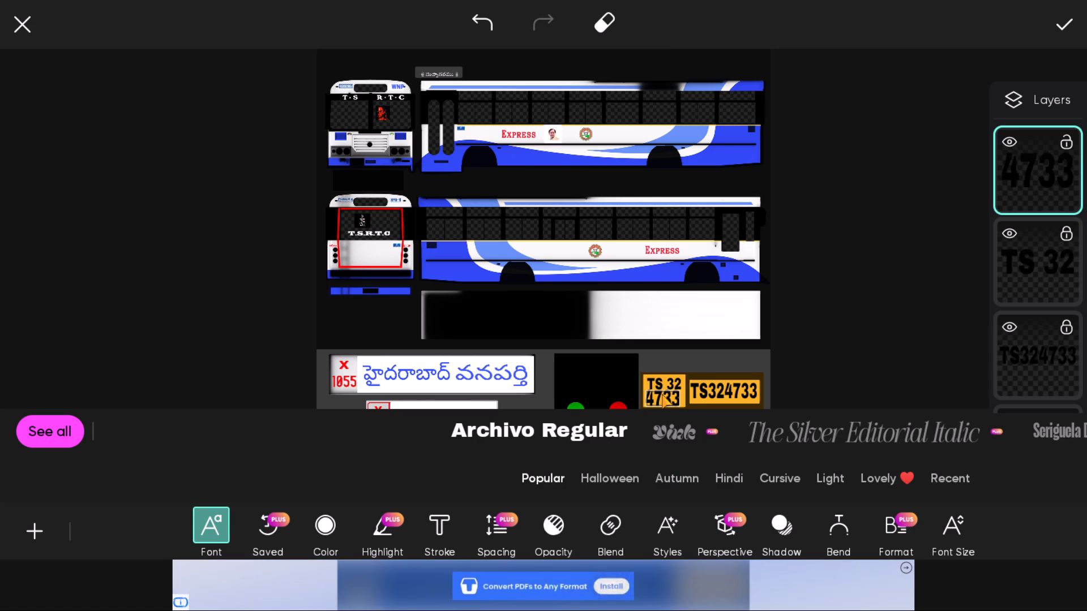
left_click_drag(645, 397, 652, 397)
left_click(263, 355)
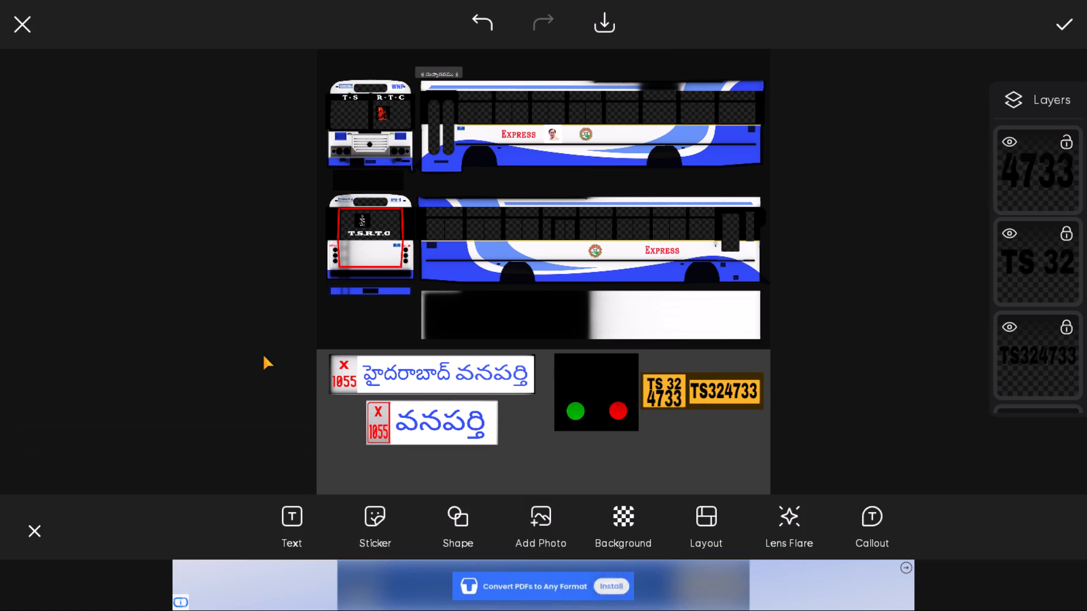
Scale the 4733 text down slightly off the plate, place it back beneath TS 32, and deselect it.
left_click(661, 399)
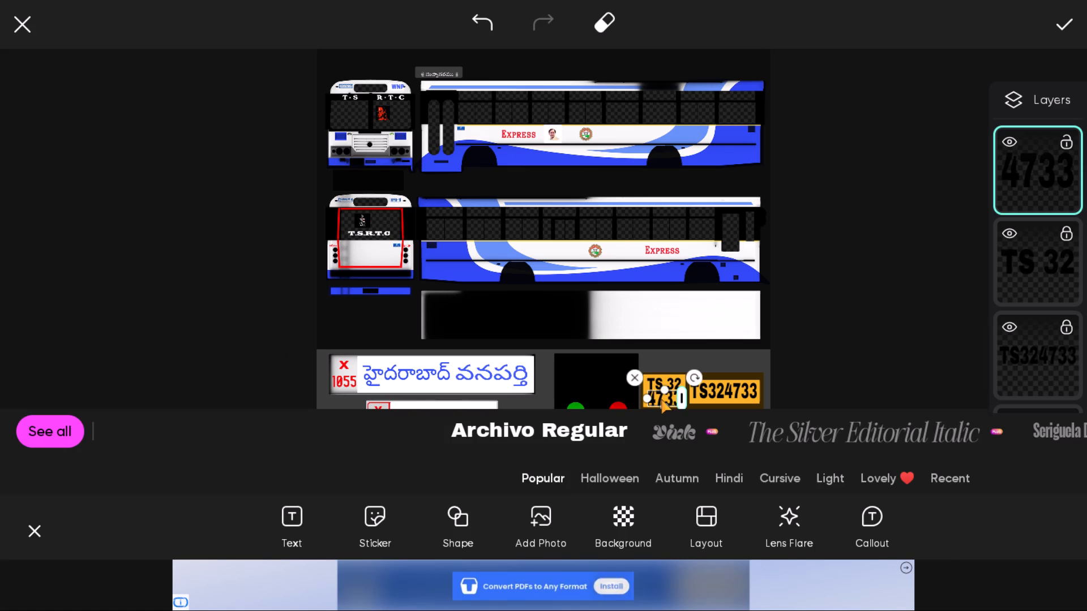
left_click_drag(667, 398, 652, 298)
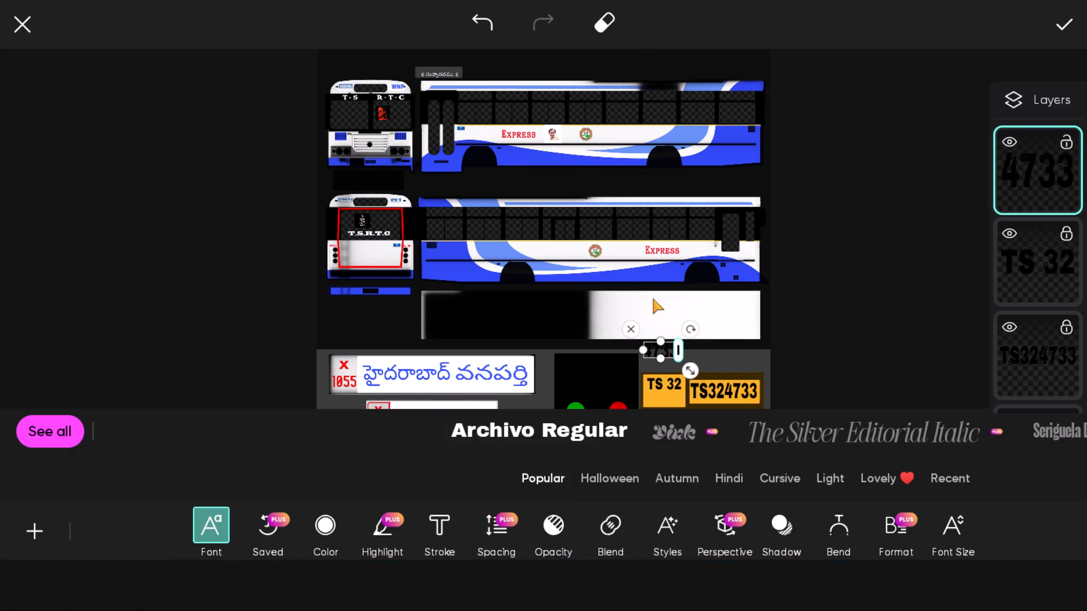
left_click(689, 369)
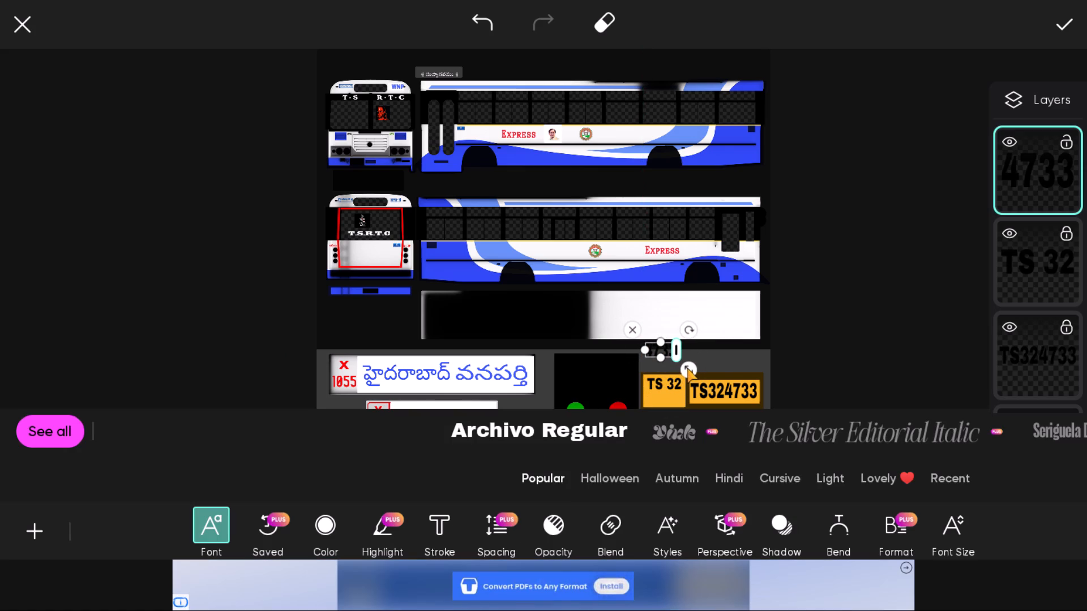
left_click_drag(657, 347, 660, 415)
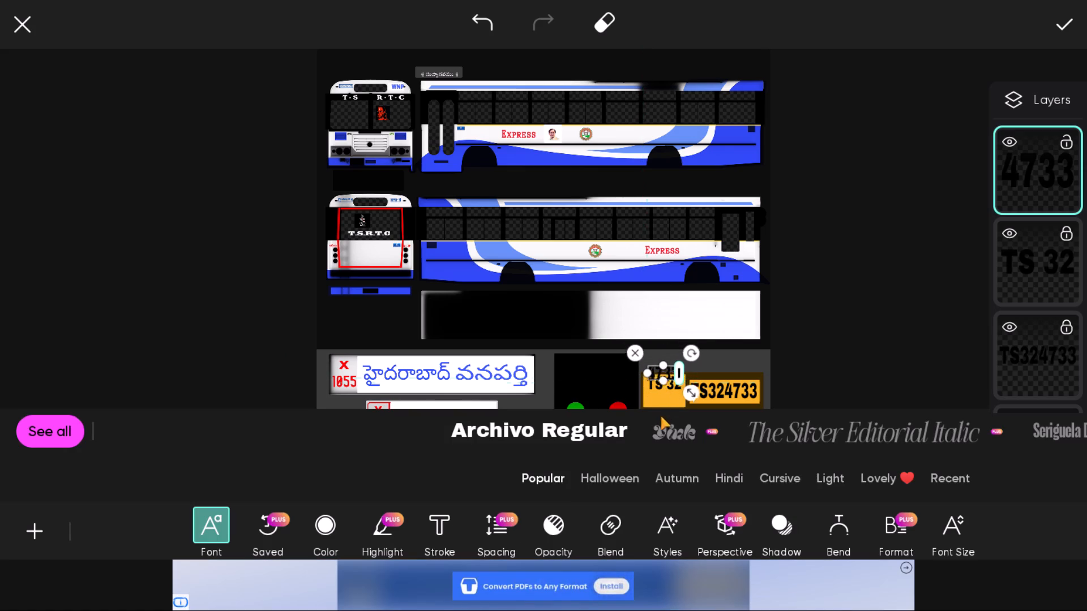
left_click_drag(660, 415, 660, 505)
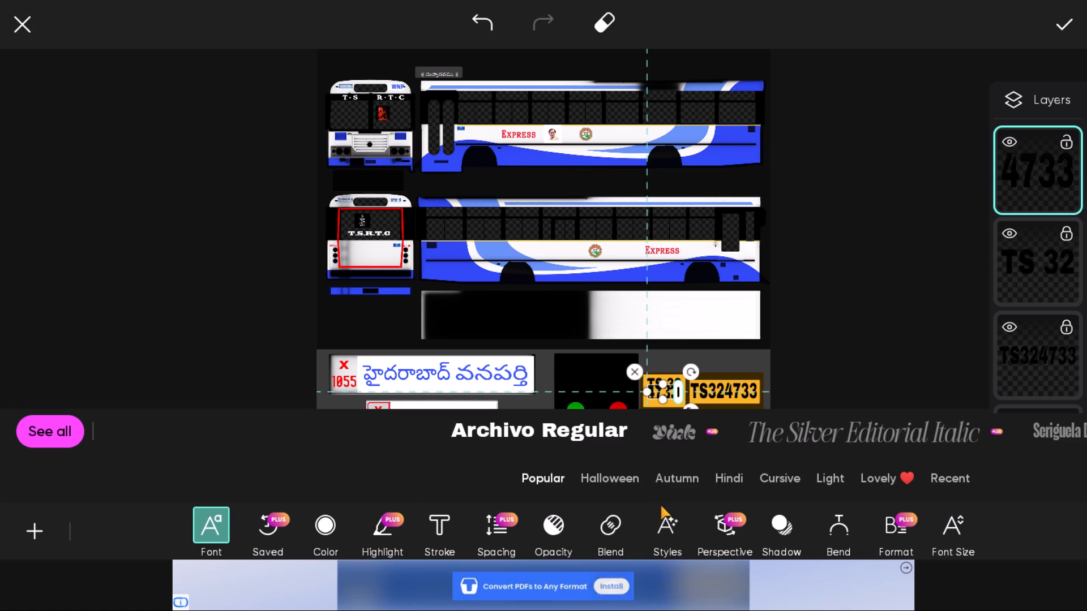
left_click_drag(660, 505, 660, 506)
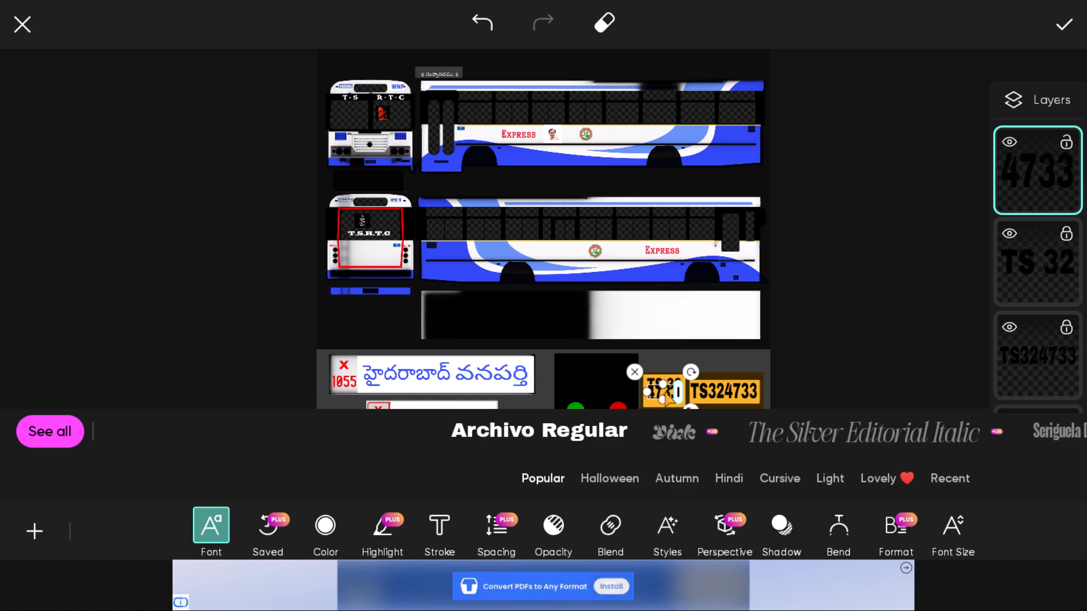
left_click_drag(664, 391, 677, 423)
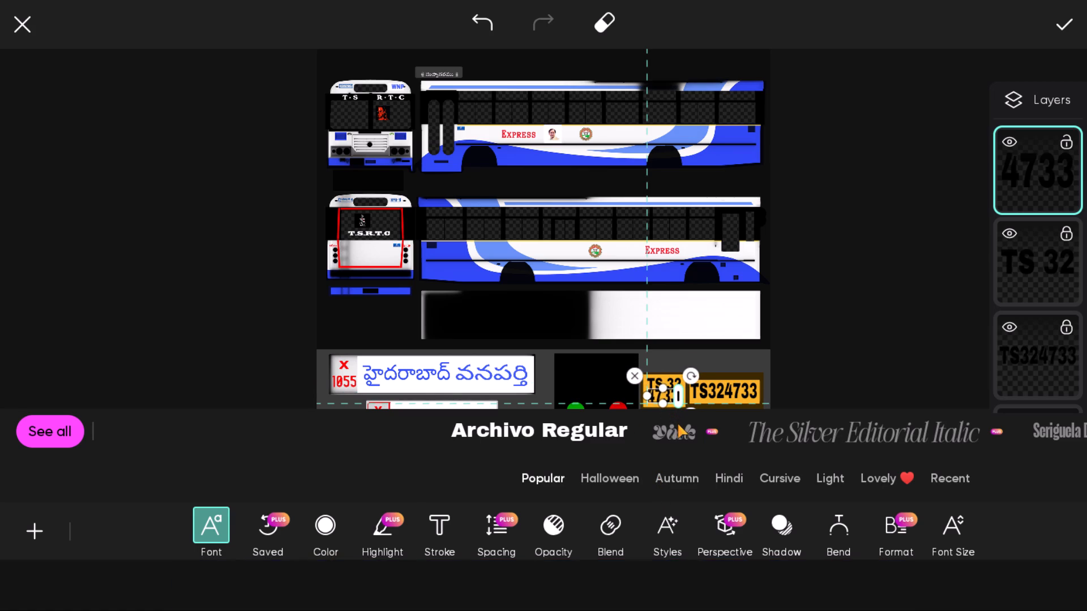
left_click_drag(677, 423, 690, 429)
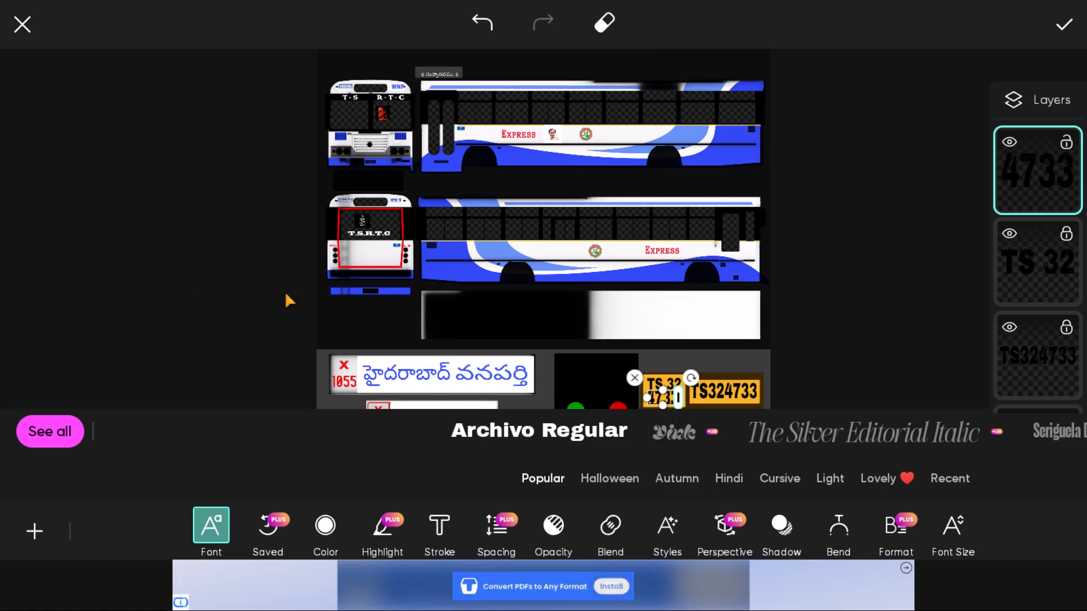
left_click(157, 285)
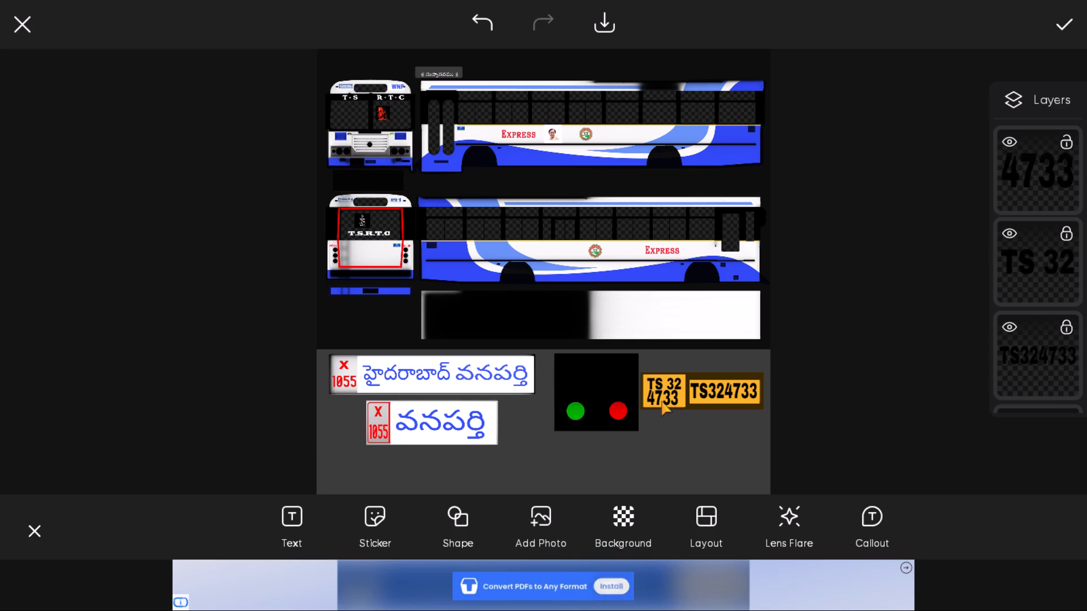
left_click(662, 398)
left_click_drag(666, 399, 666, 399)
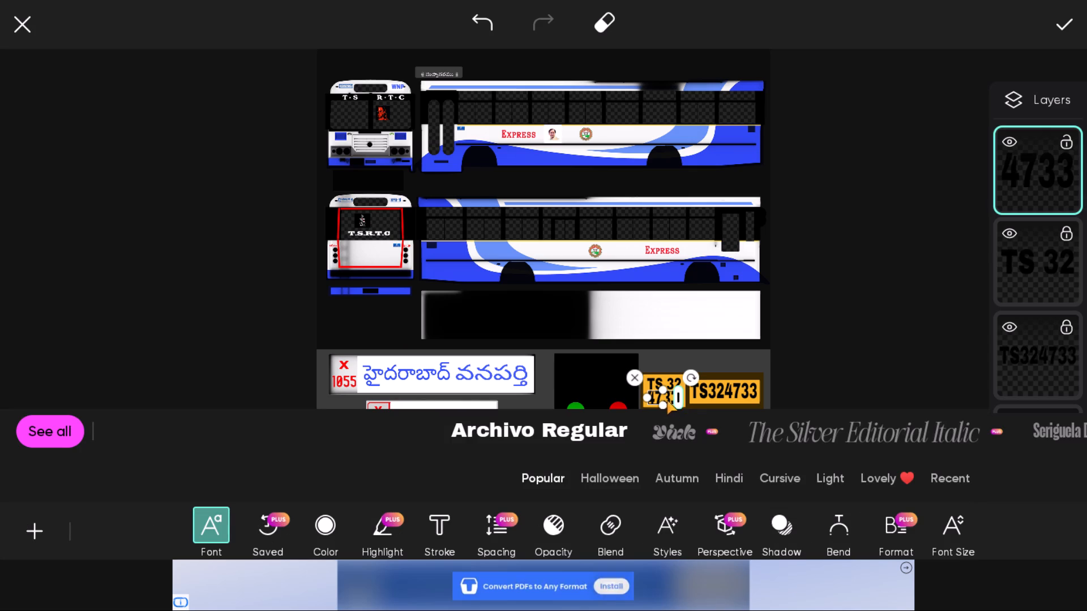
left_click_drag(666, 399, 684, 400)
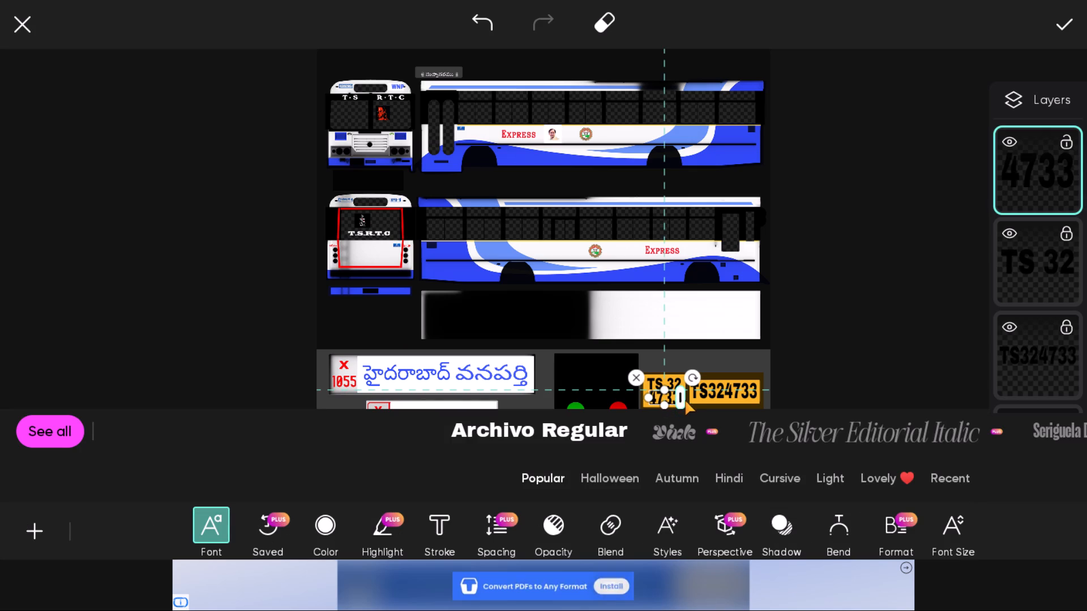
left_click_drag(684, 400, 692, 399)
left_click_drag(667, 397, 668, 397)
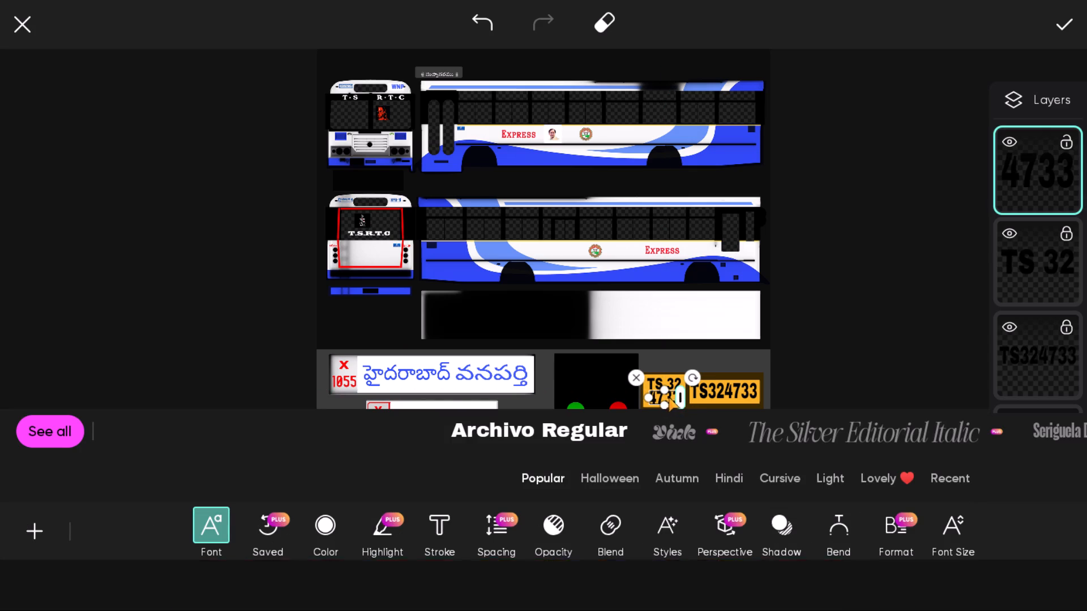
left_click_drag(668, 397, 665, 399)
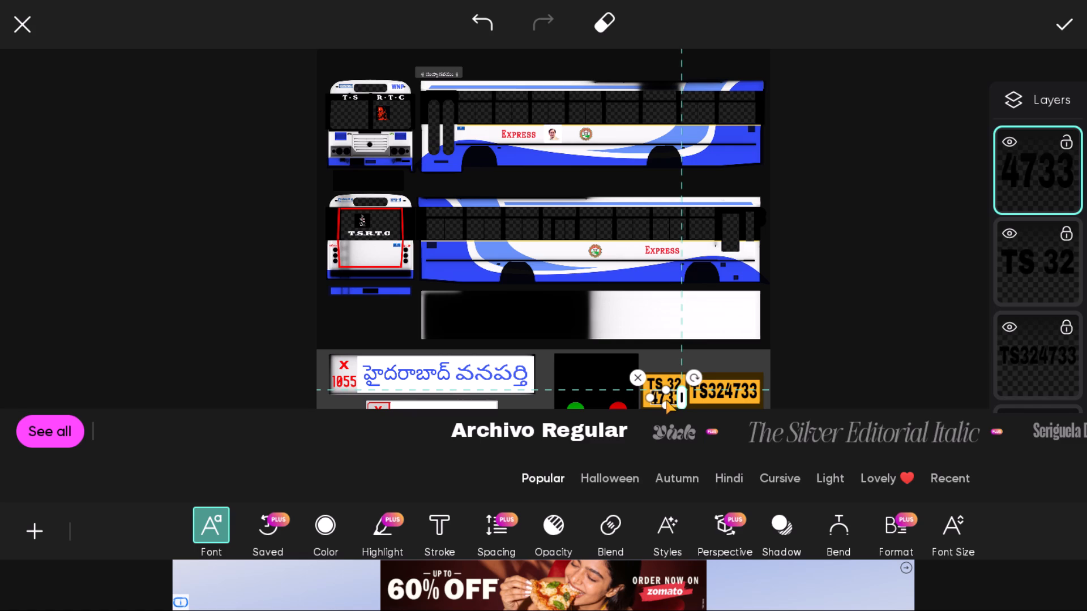
left_click_drag(665, 399, 661, 401)
left_click(190, 292)
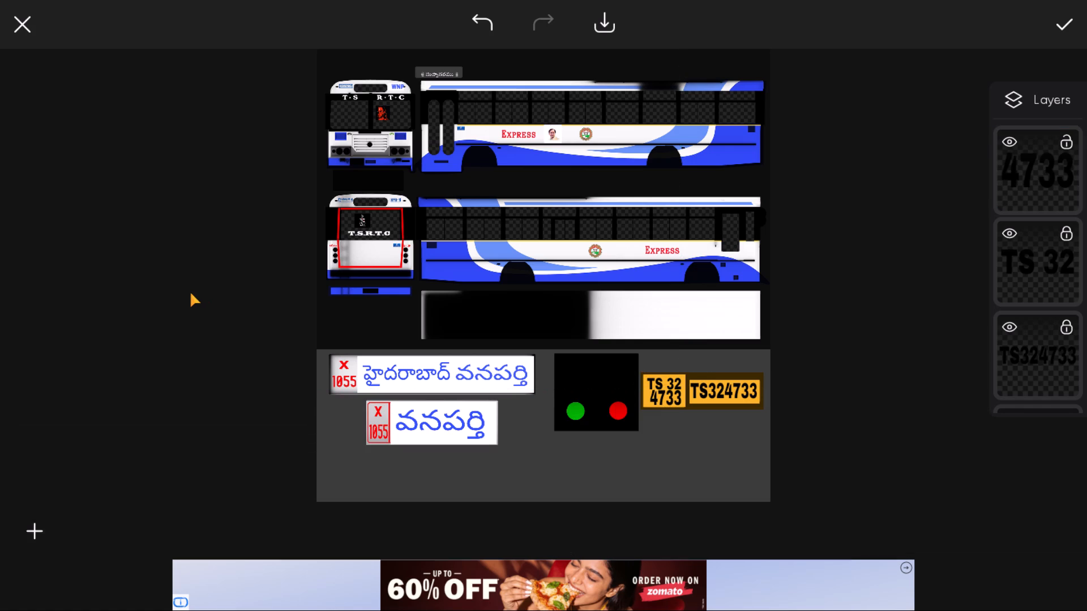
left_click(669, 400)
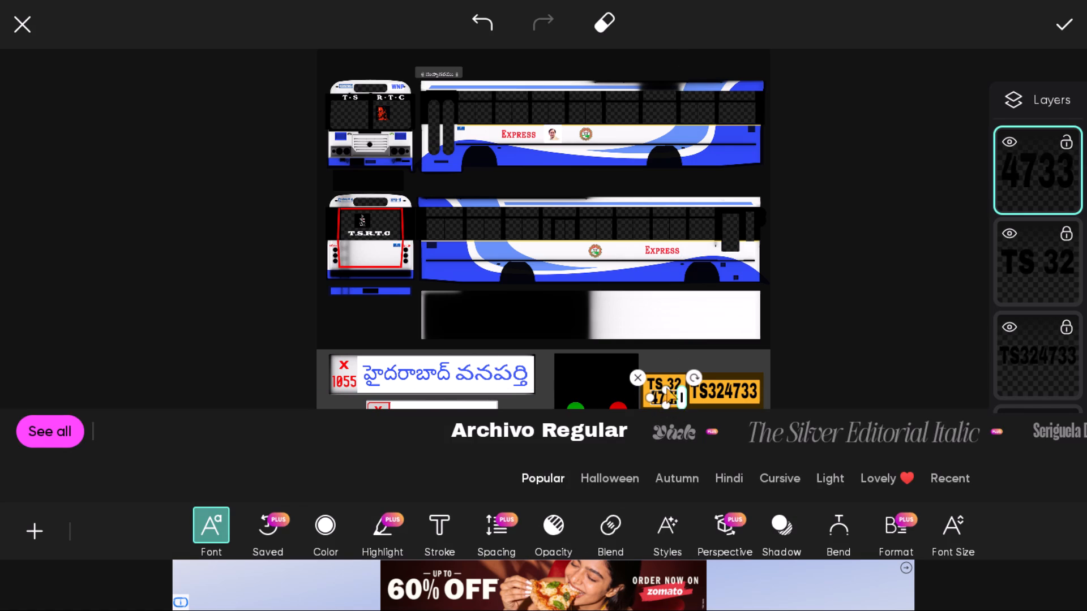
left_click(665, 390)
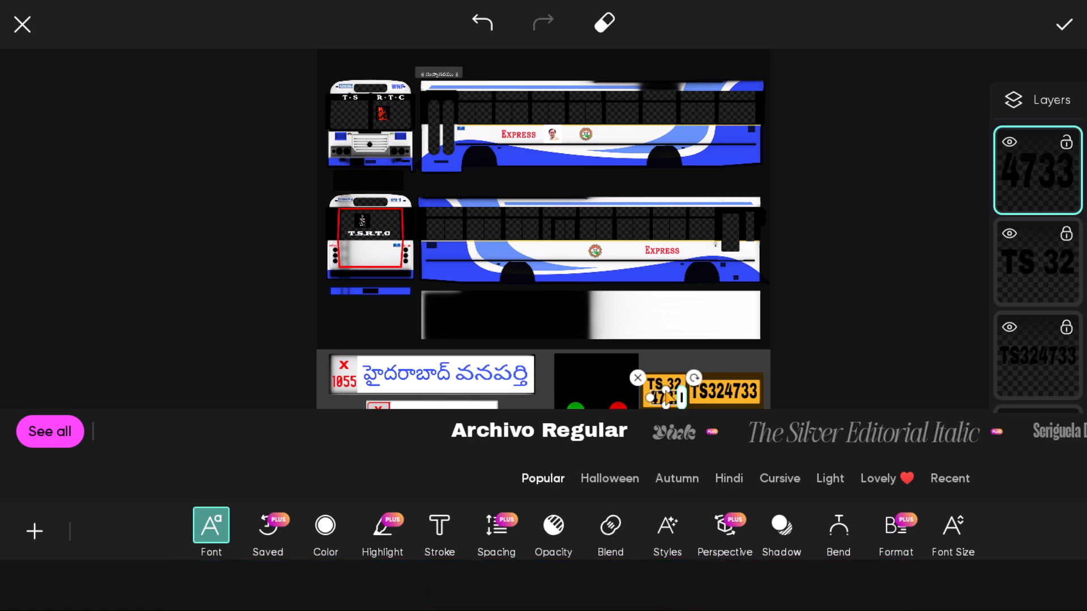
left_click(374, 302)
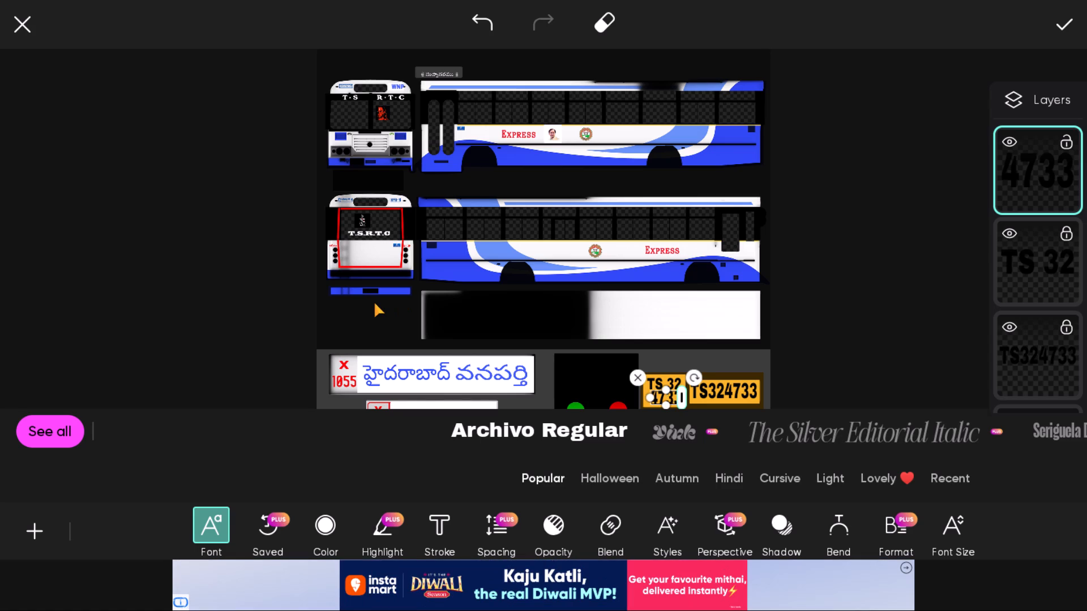
Scale the 4733 text down a little more off the plate, place it back centred beneath TS 32, and deselect it.
left_click(675, 395)
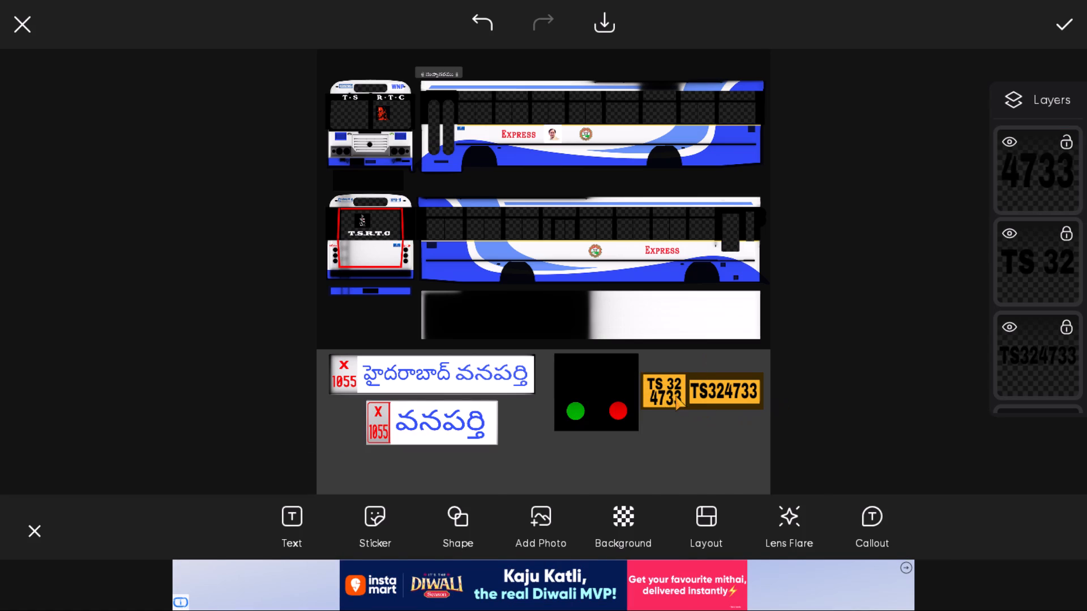
left_click_drag(675, 395, 647, 239)
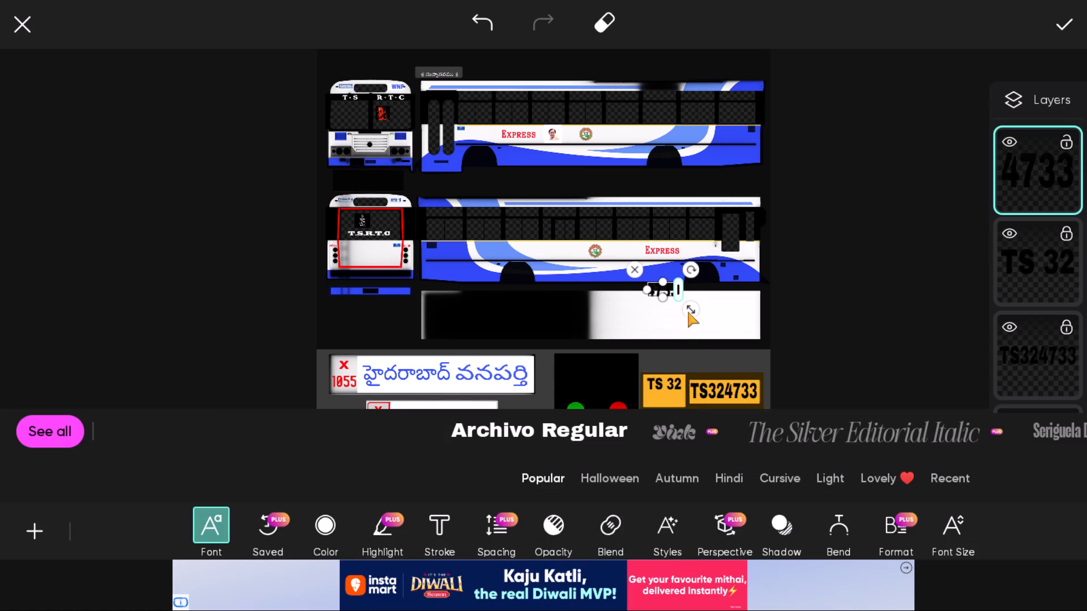
left_click_drag(690, 309, 686, 307)
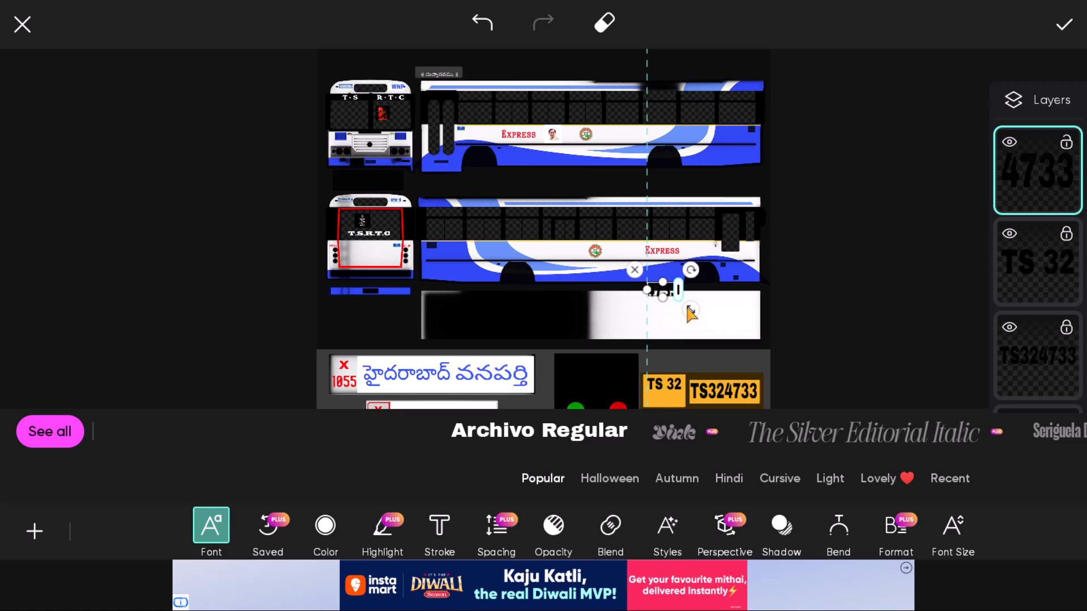
left_click_drag(686, 307, 684, 303)
left_click_drag(692, 311, 684, 304)
left_click(695, 309)
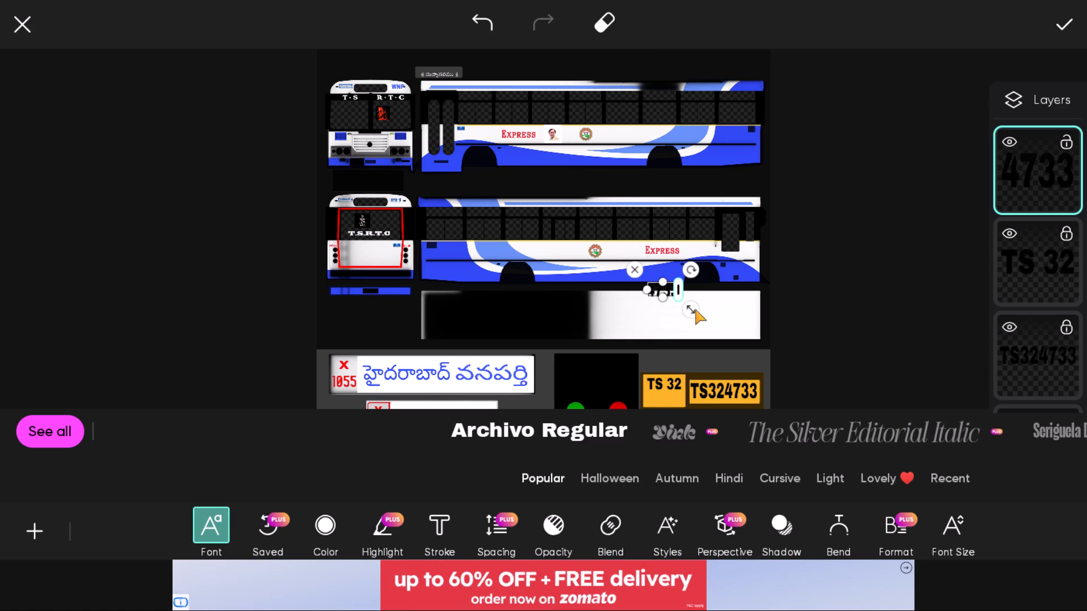
left_click_drag(662, 287, 663, 289)
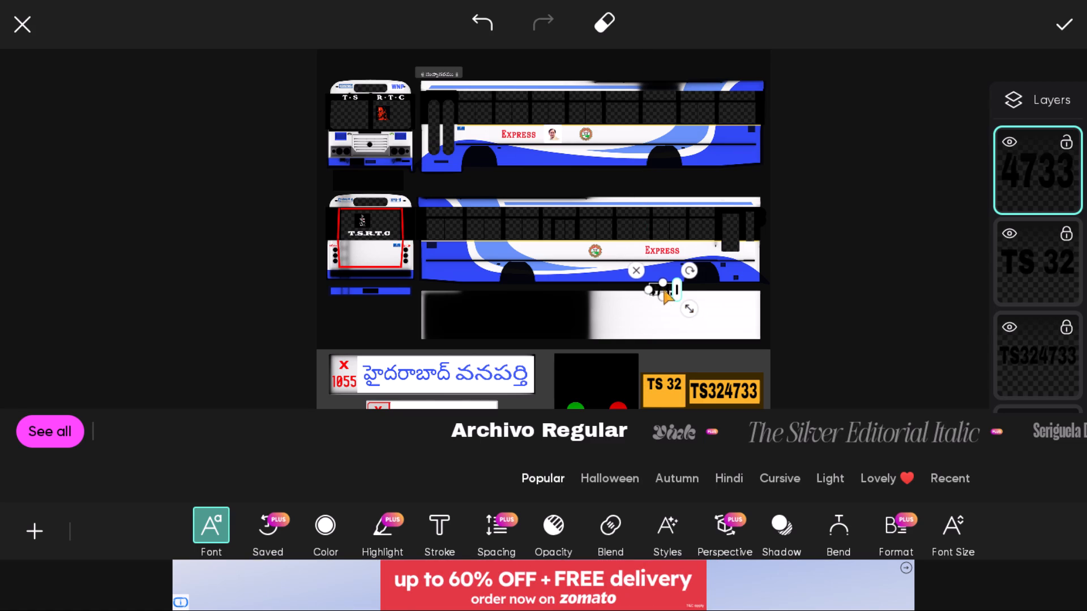
left_click_drag(663, 289, 678, 430)
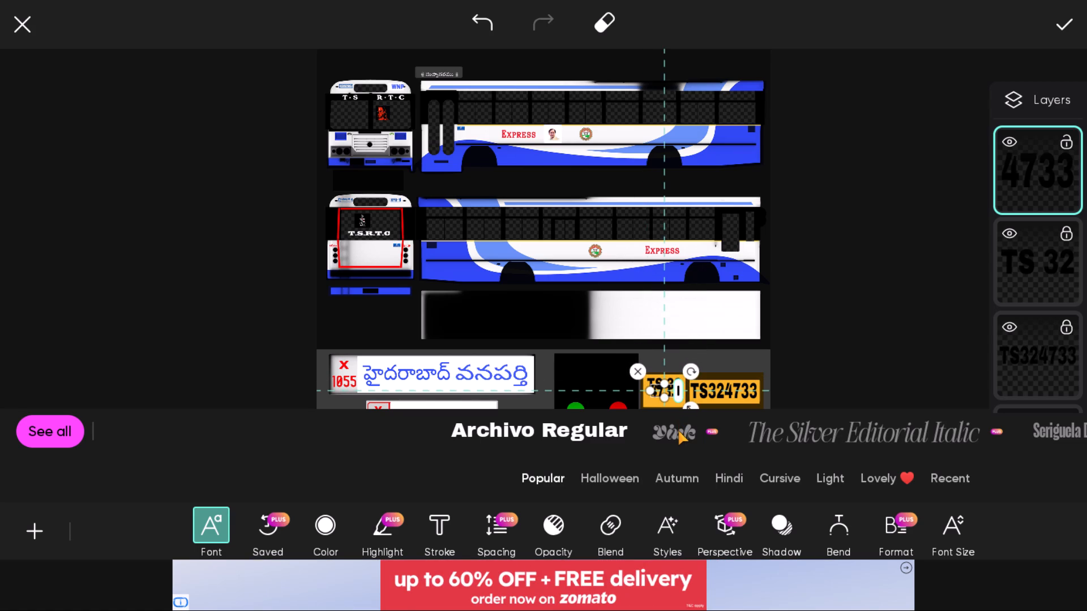
left_click_drag(678, 430, 683, 455)
left_click(104, 194)
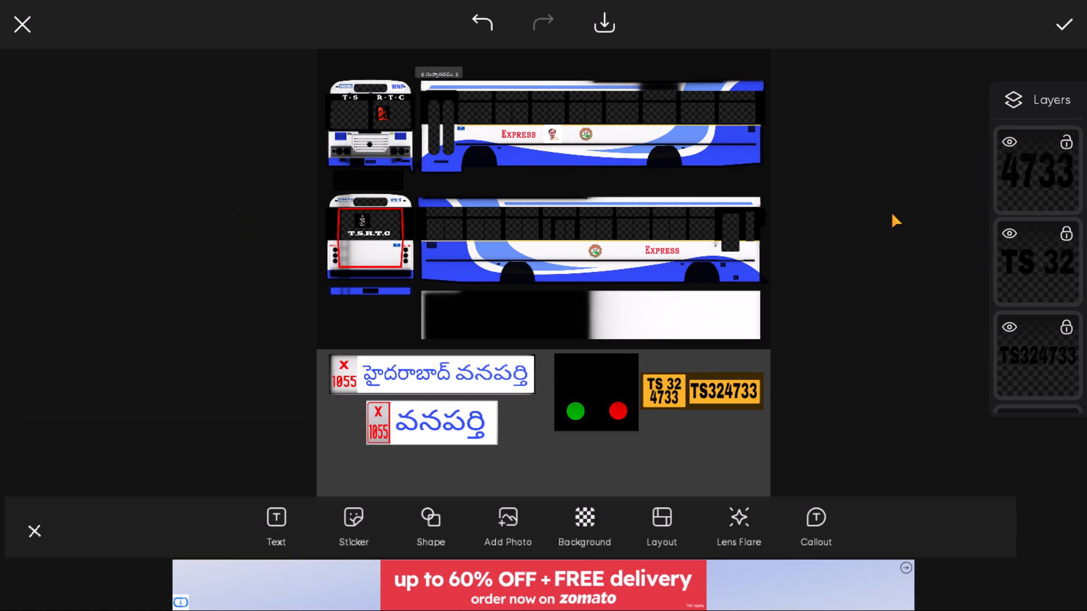
Apply the text layers, save the finished bus texture to the device as a JPG, and dismiss the export options and rating request.
left_click(1060, 15)
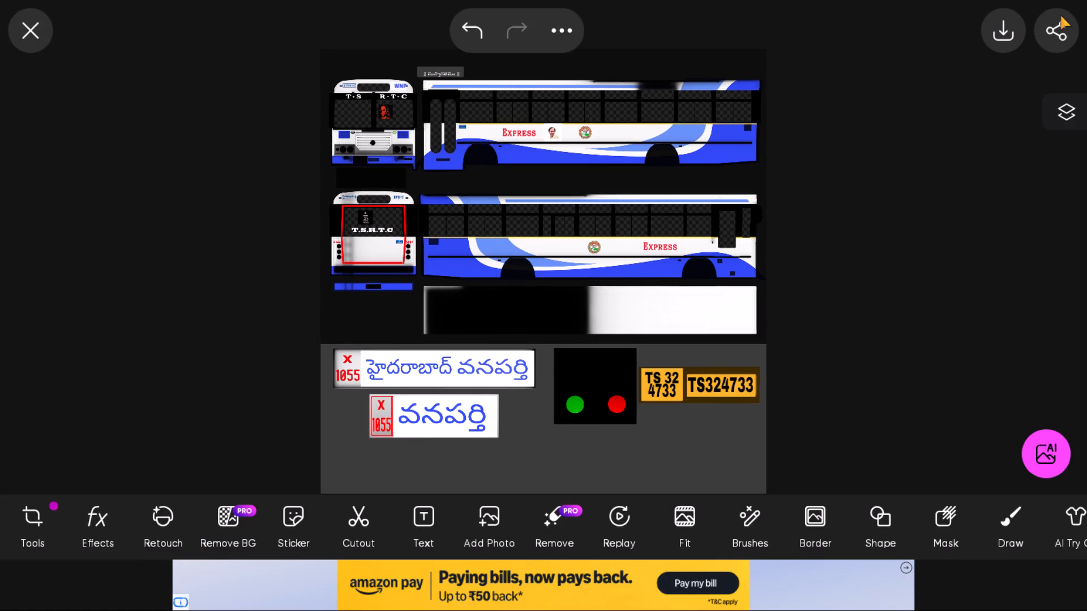
left_click(1005, 21)
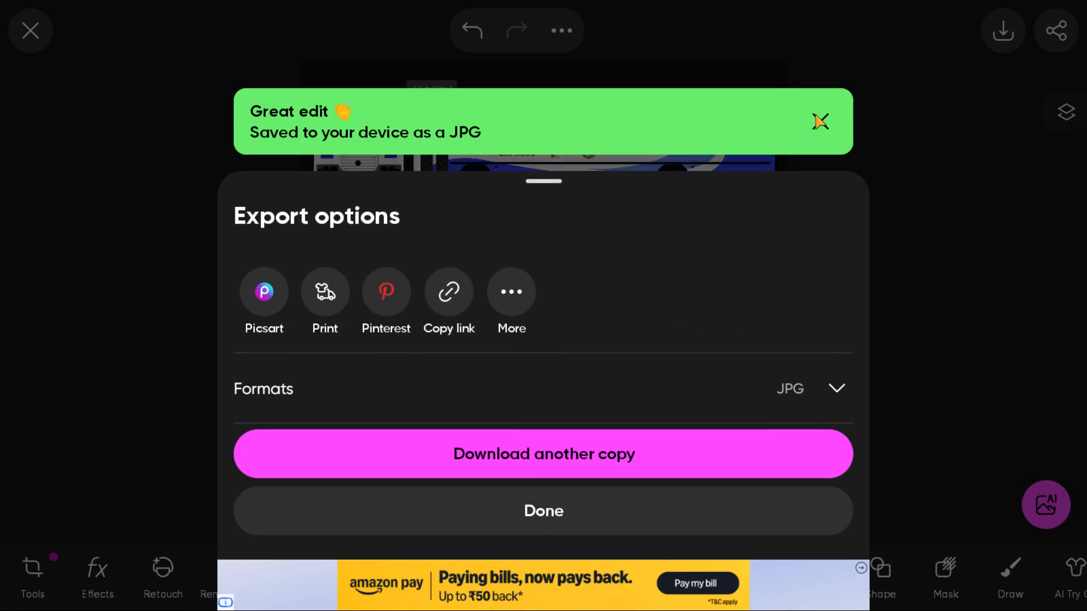
left_click(815, 114)
left_click(900, 123)
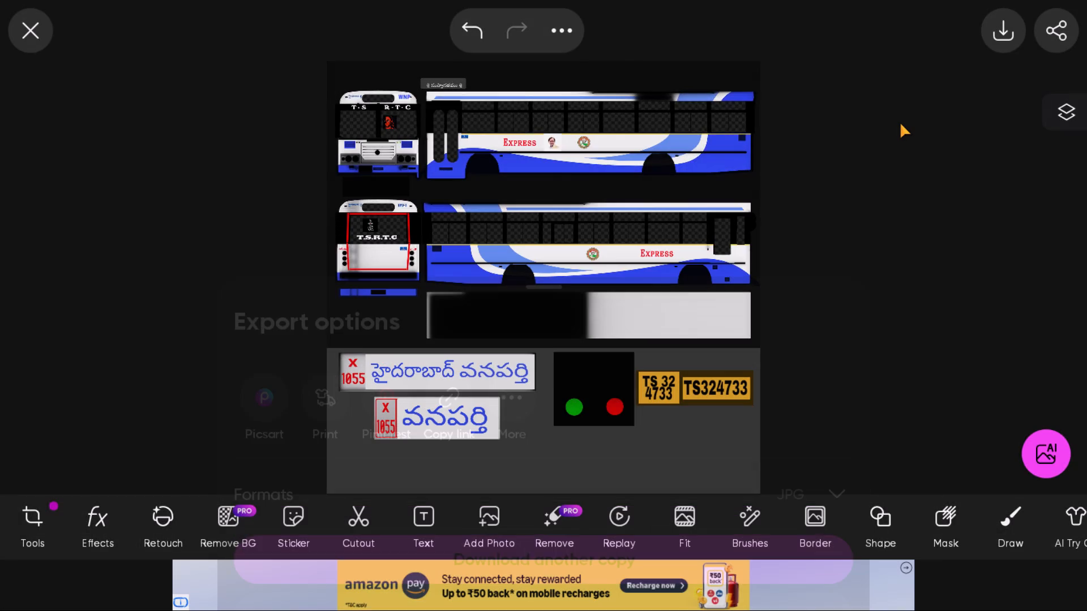
key("grave")
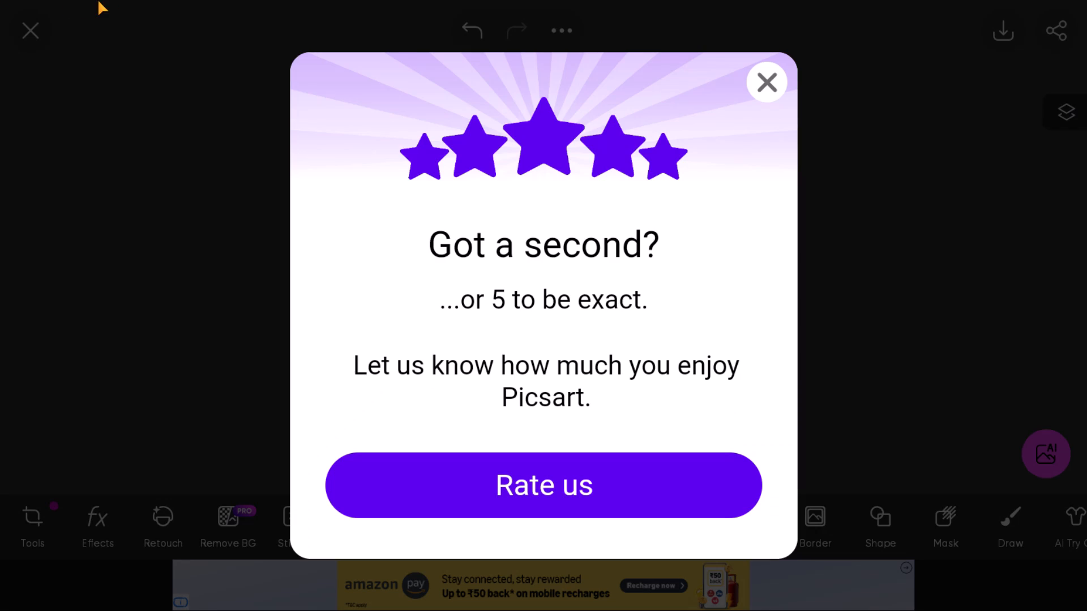
left_click(777, 82)
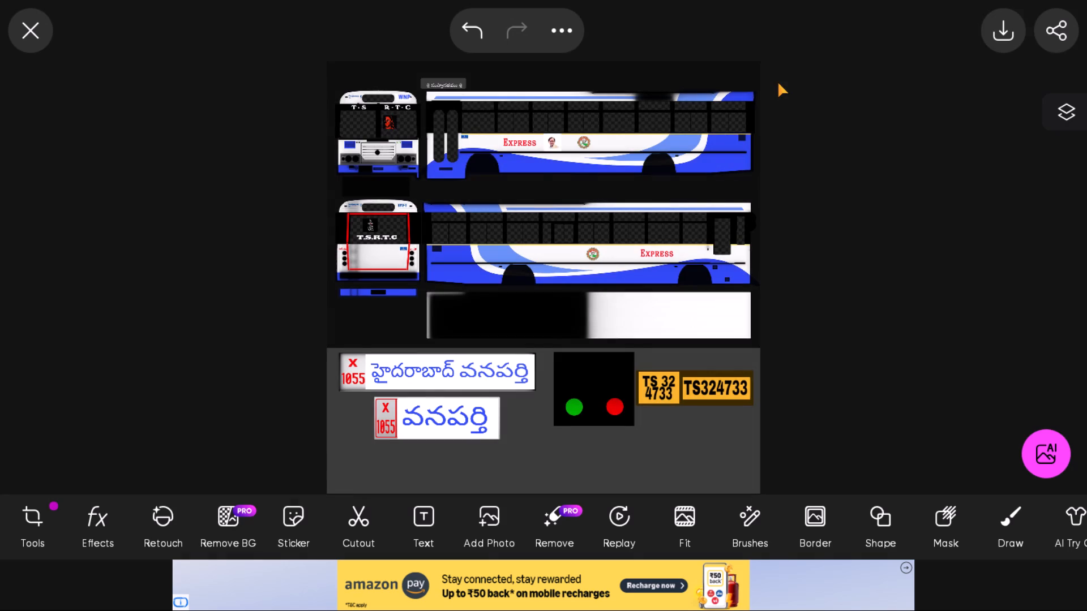
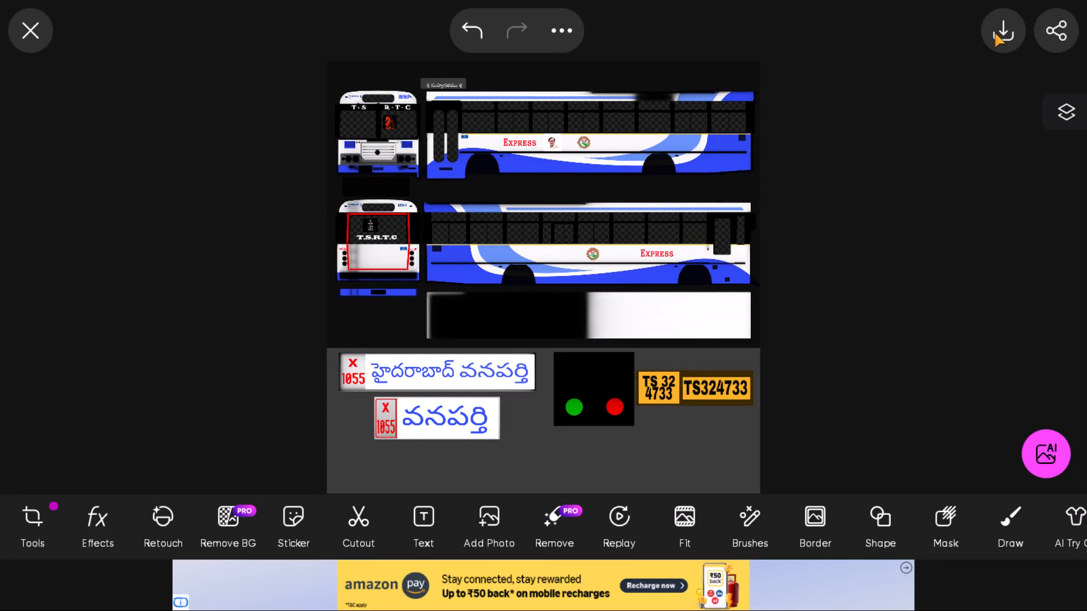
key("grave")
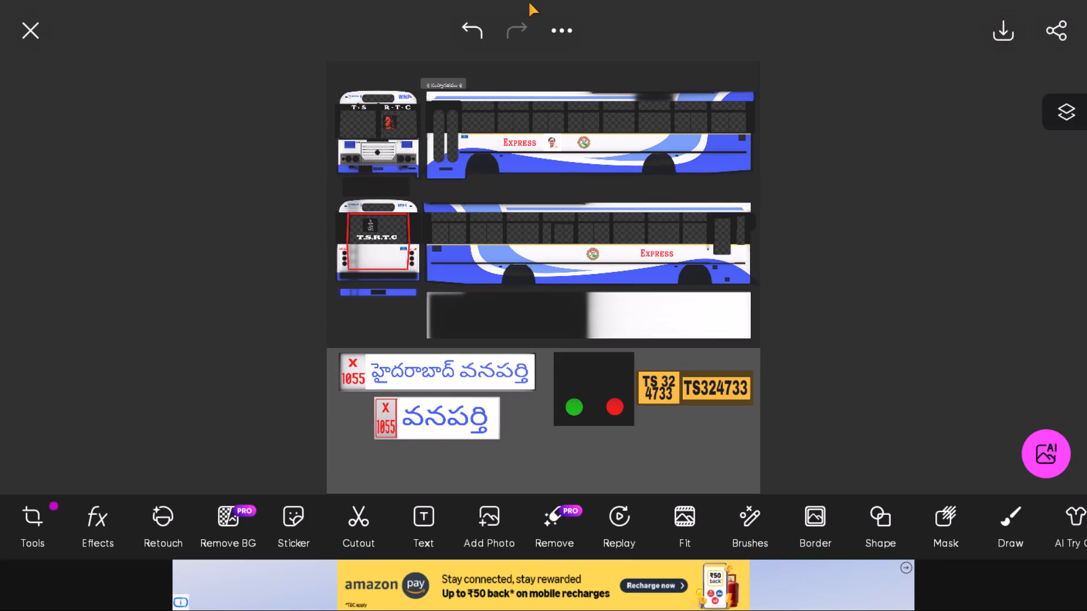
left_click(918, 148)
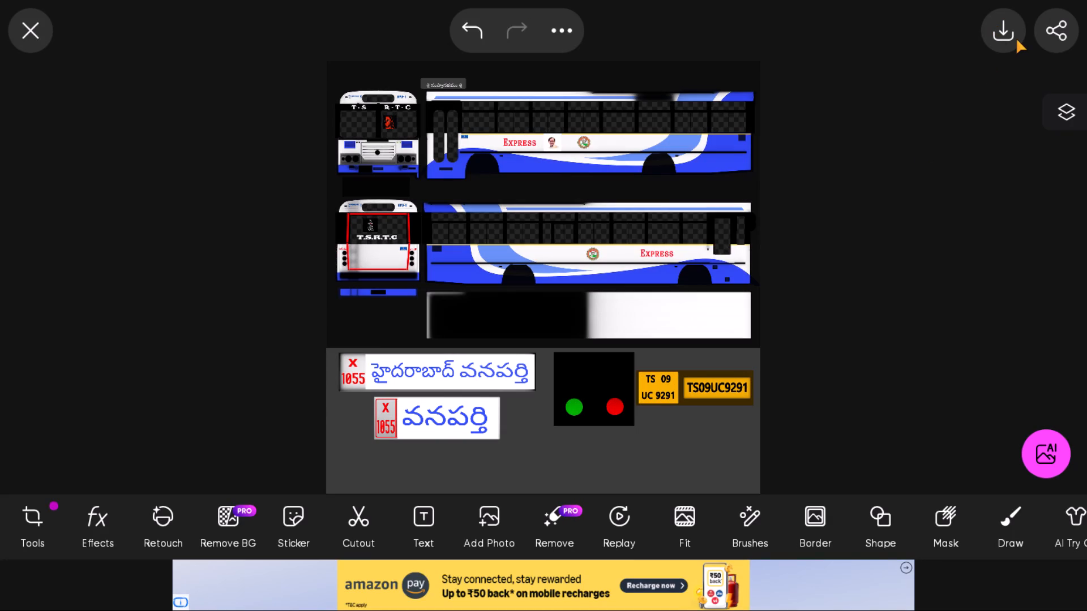
Save the bus texture to the device again, download another JPG copy of it, and dismiss the export options.
left_click(1016, 38)
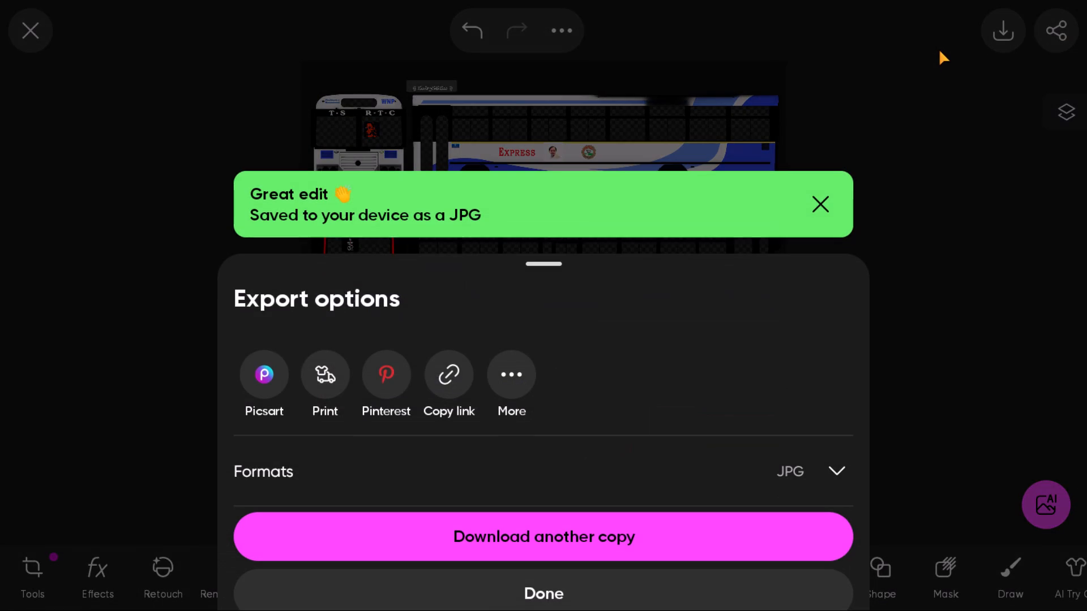
left_click(690, 562)
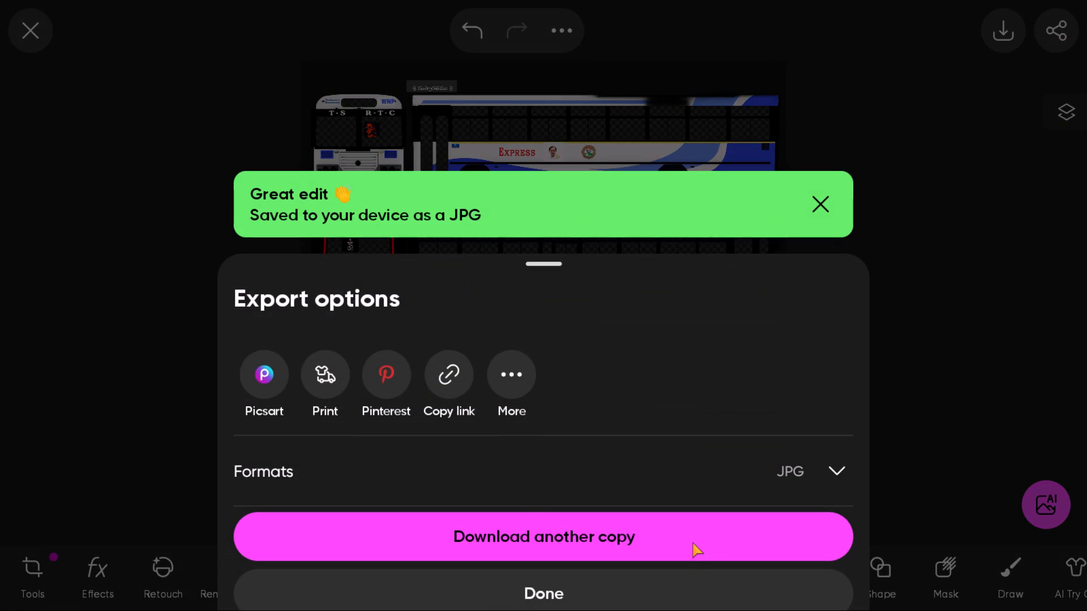
left_click(692, 542)
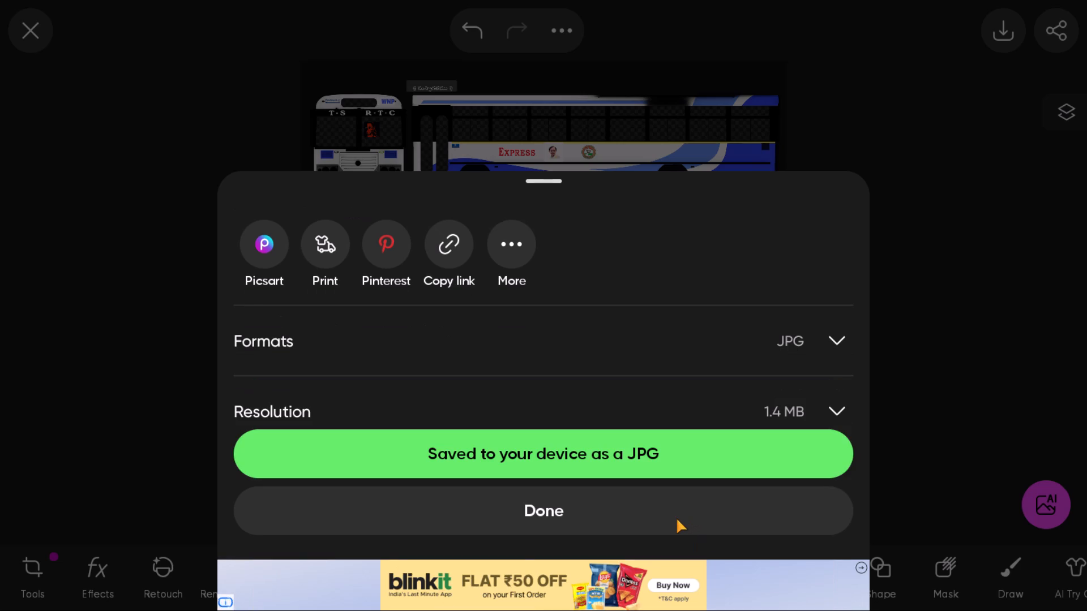
left_click(1084, 188)
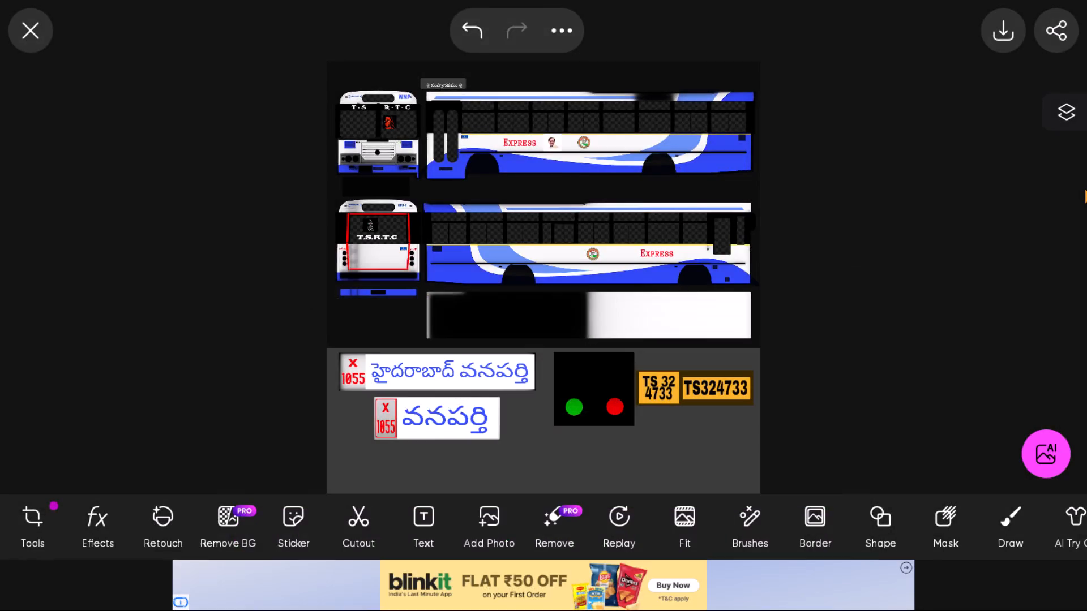
Leave full screen, return to the emulator's home screen and launch Bus Simulator Indonesia.
key("Escape")
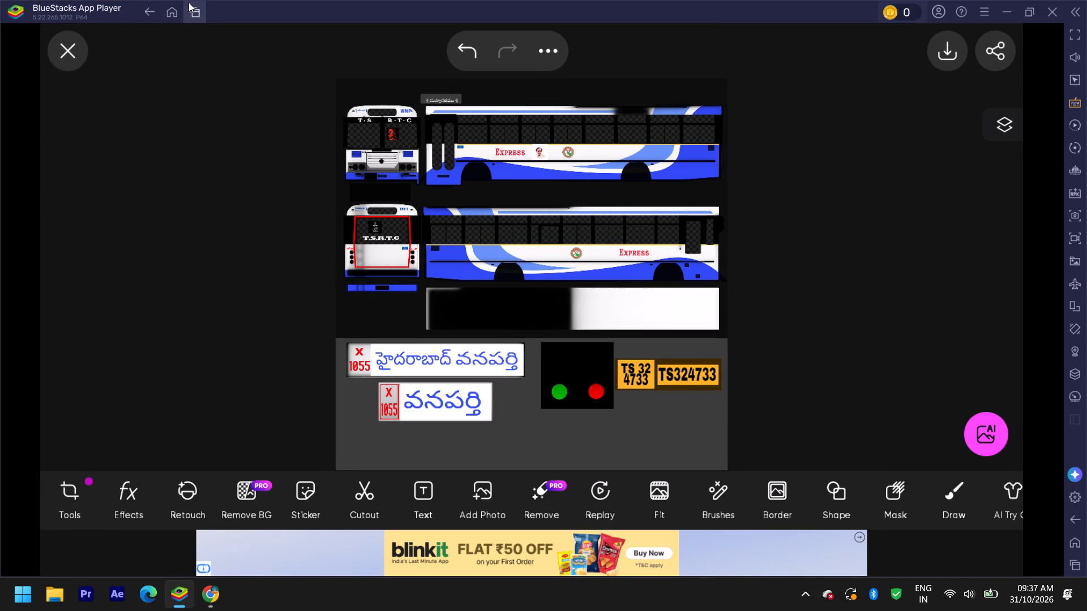
left_click(169, 10)
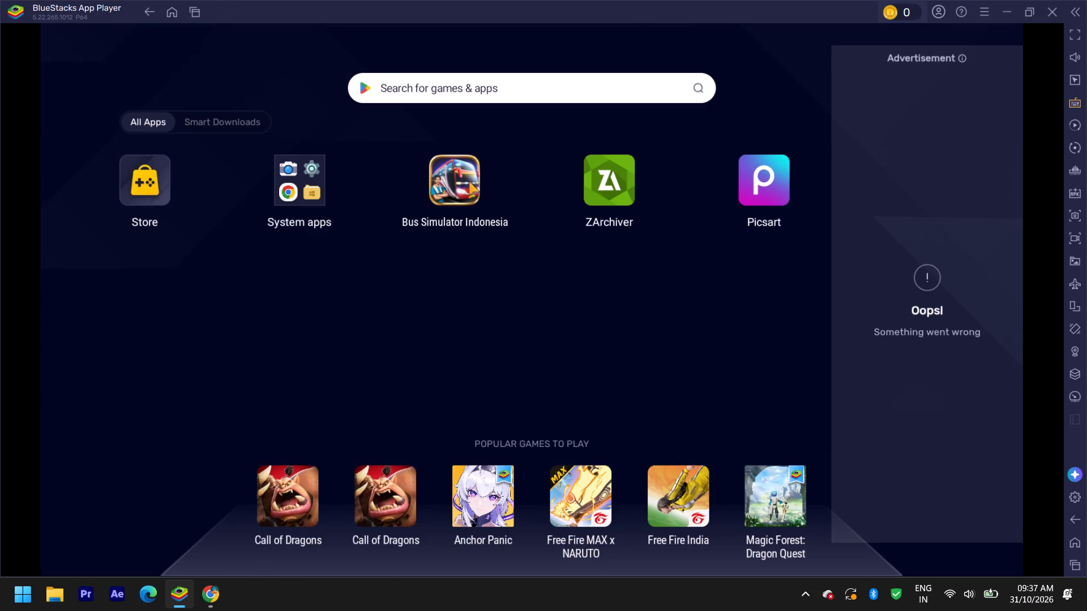
left_click(455, 184)
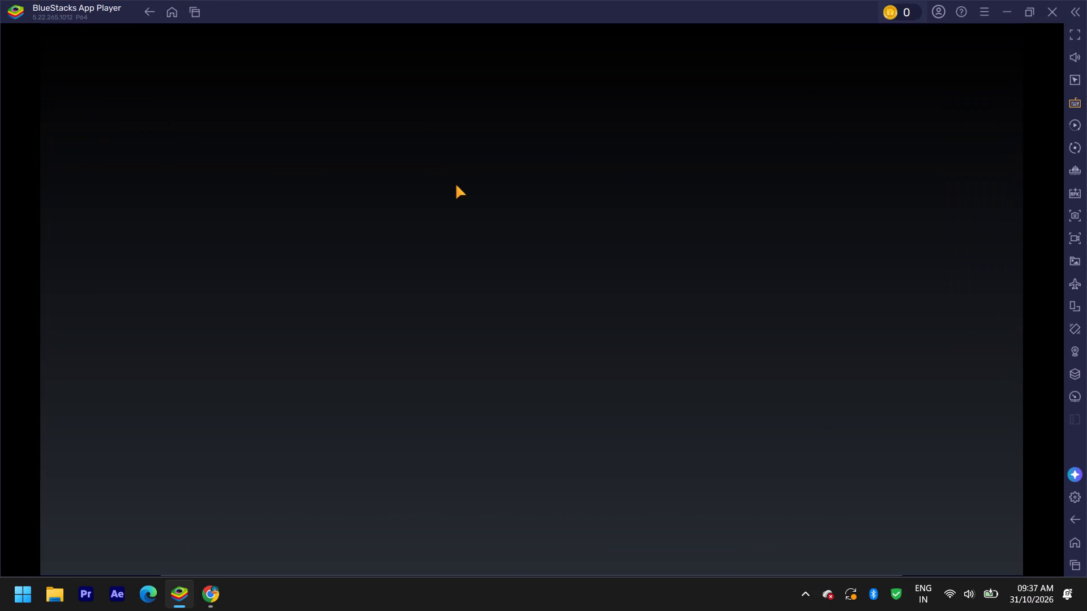
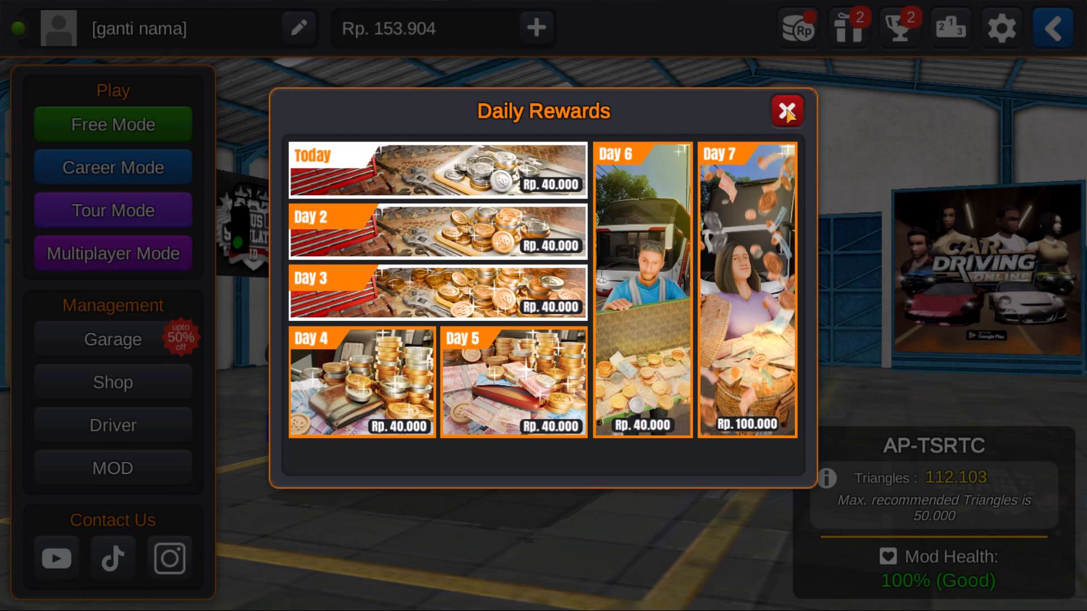
Dismiss the daily rewards, check the bus's current number plates, and enable high resolution in the garage's livery settings.
left_click(786, 109)
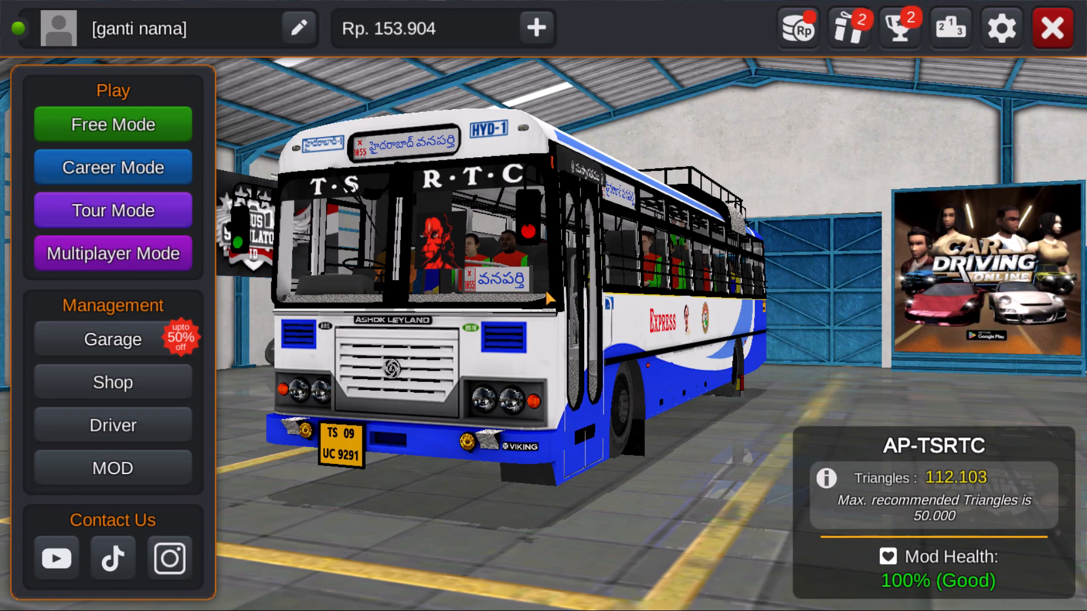
left_click_drag(545, 290, 0, 321)
left_click_drag(639, 243, 329, 160)
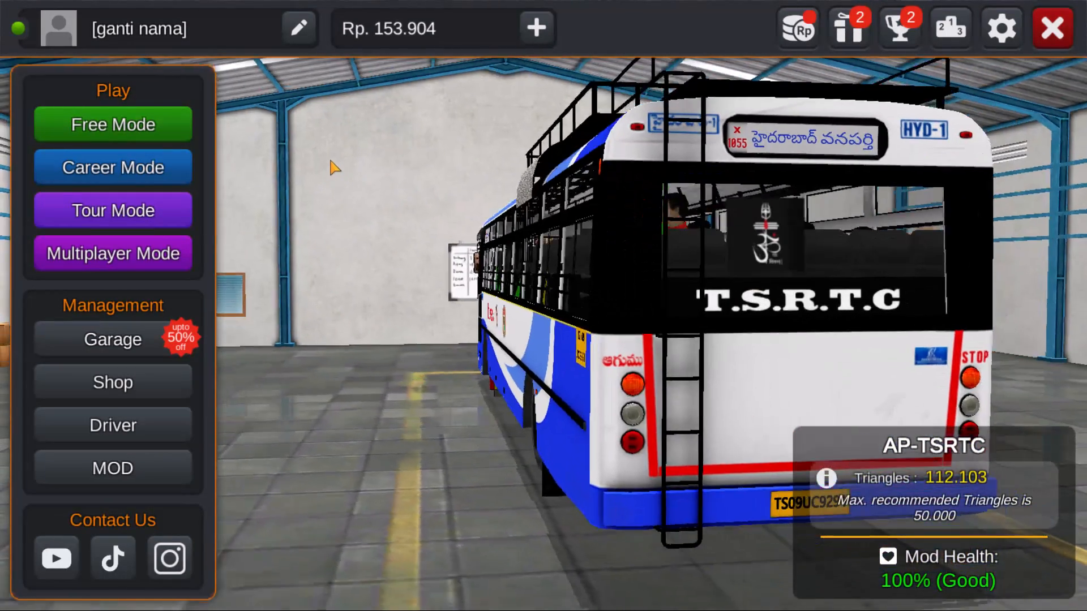
left_click_drag(329, 160, 295, 163)
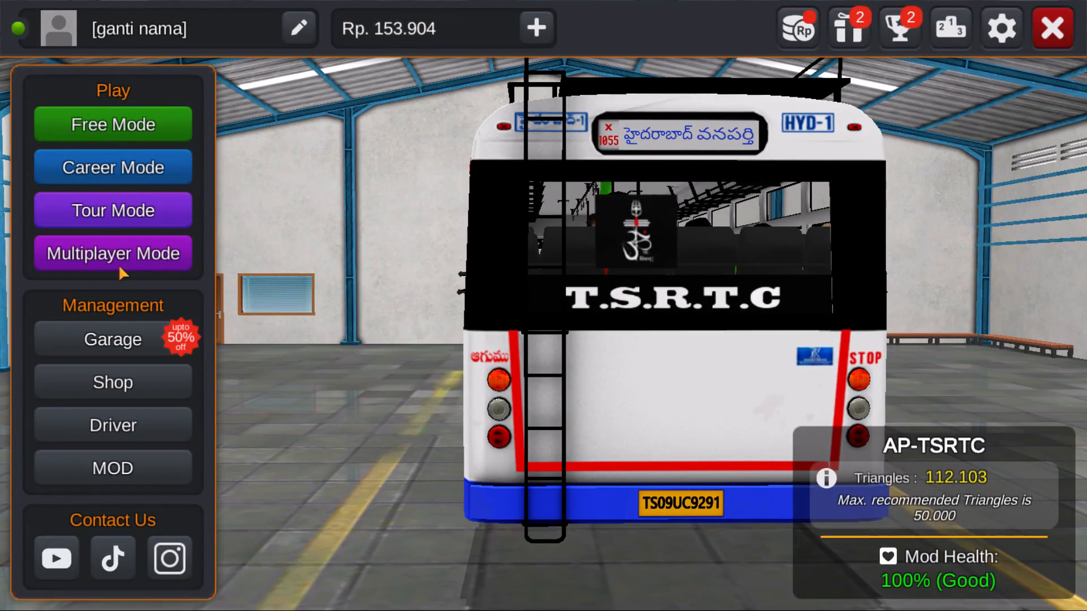
left_click(127, 339)
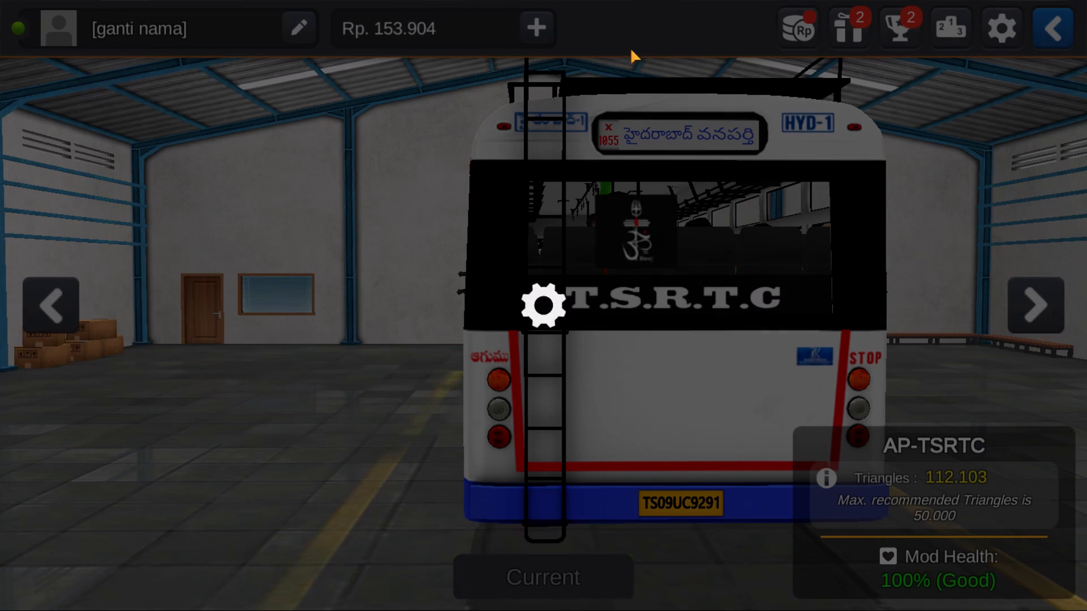
left_click(564, 95)
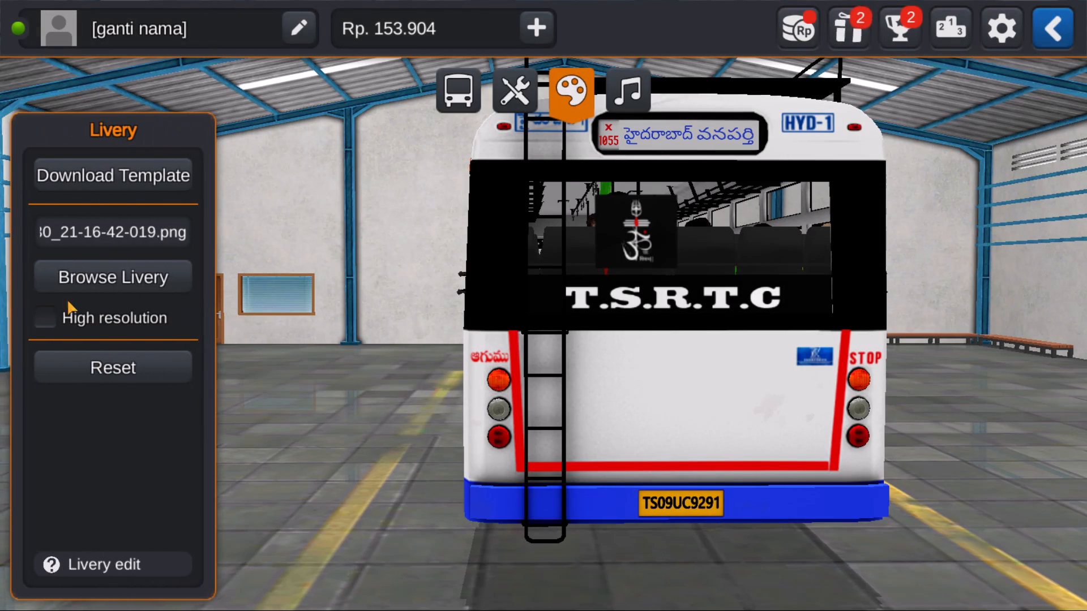
left_click(53, 322)
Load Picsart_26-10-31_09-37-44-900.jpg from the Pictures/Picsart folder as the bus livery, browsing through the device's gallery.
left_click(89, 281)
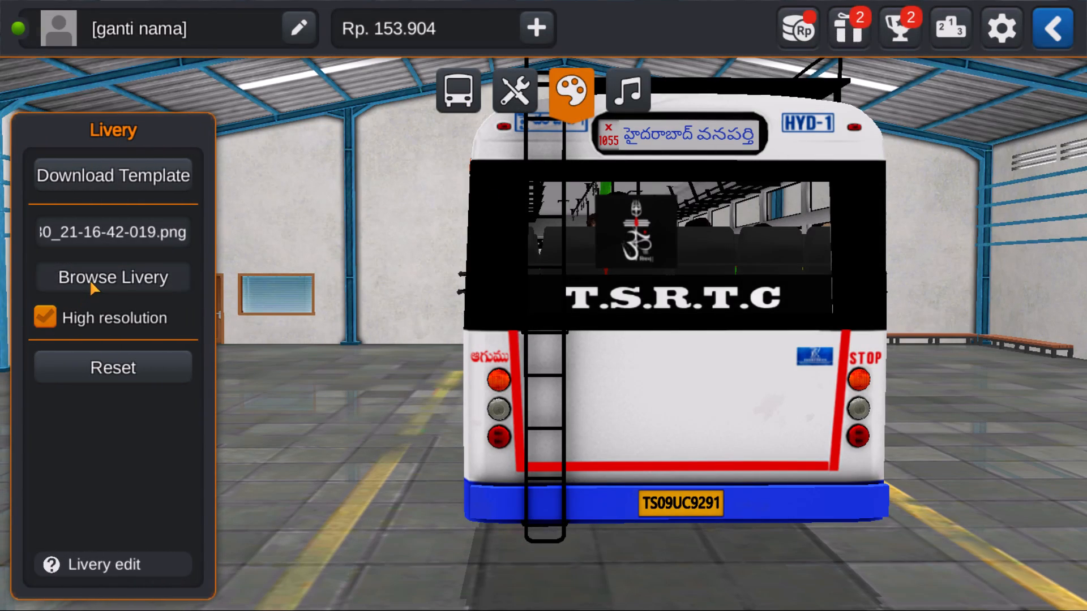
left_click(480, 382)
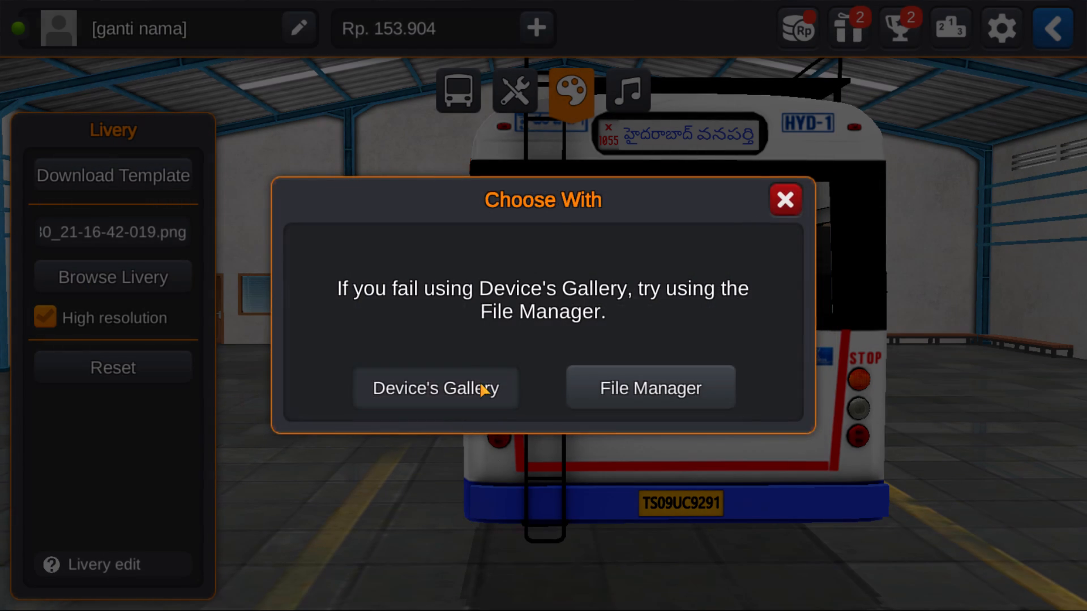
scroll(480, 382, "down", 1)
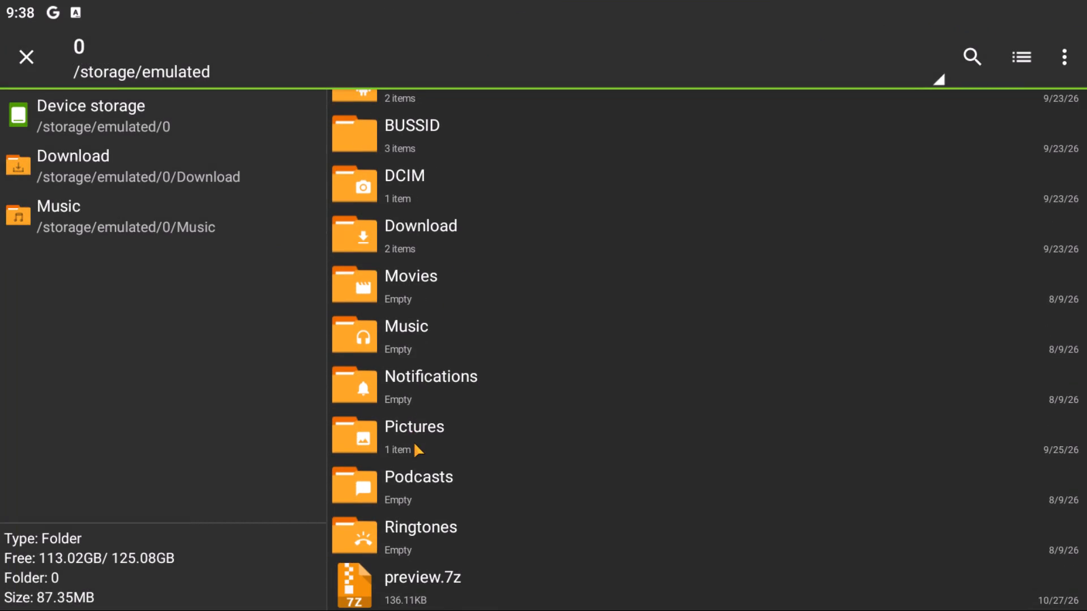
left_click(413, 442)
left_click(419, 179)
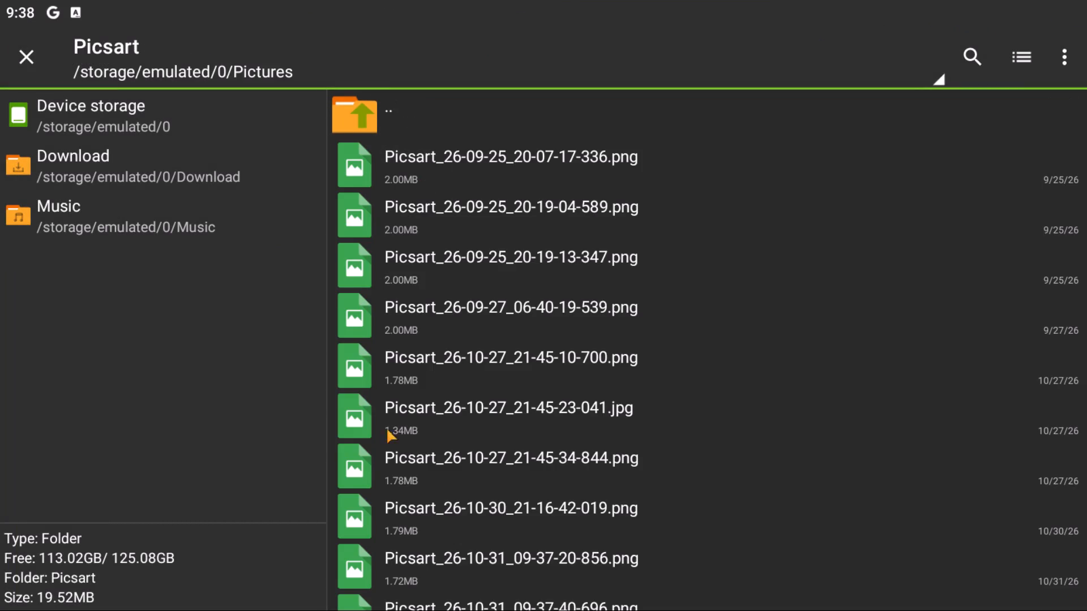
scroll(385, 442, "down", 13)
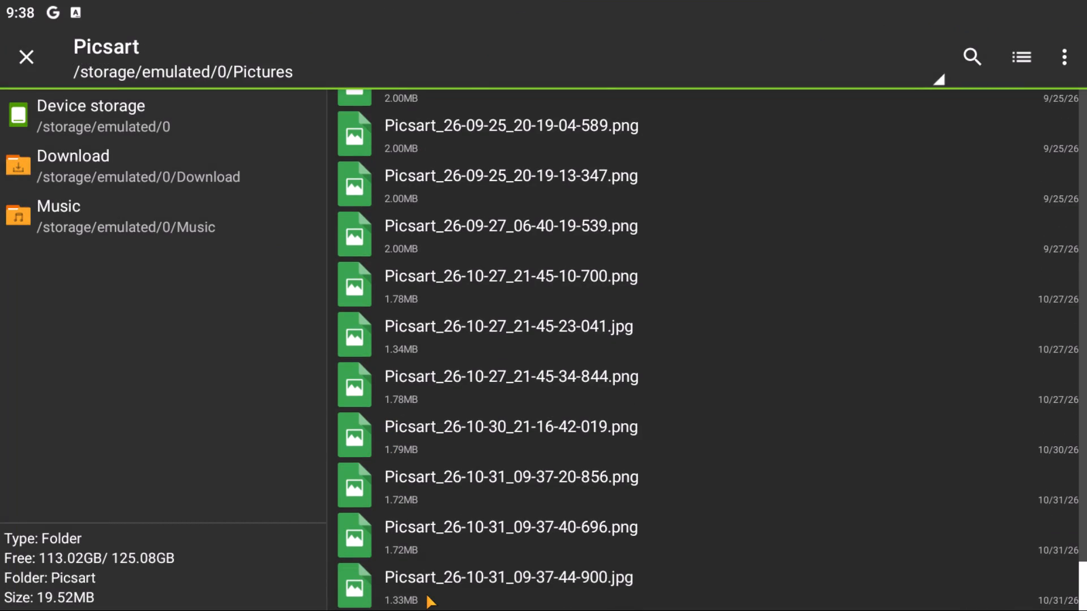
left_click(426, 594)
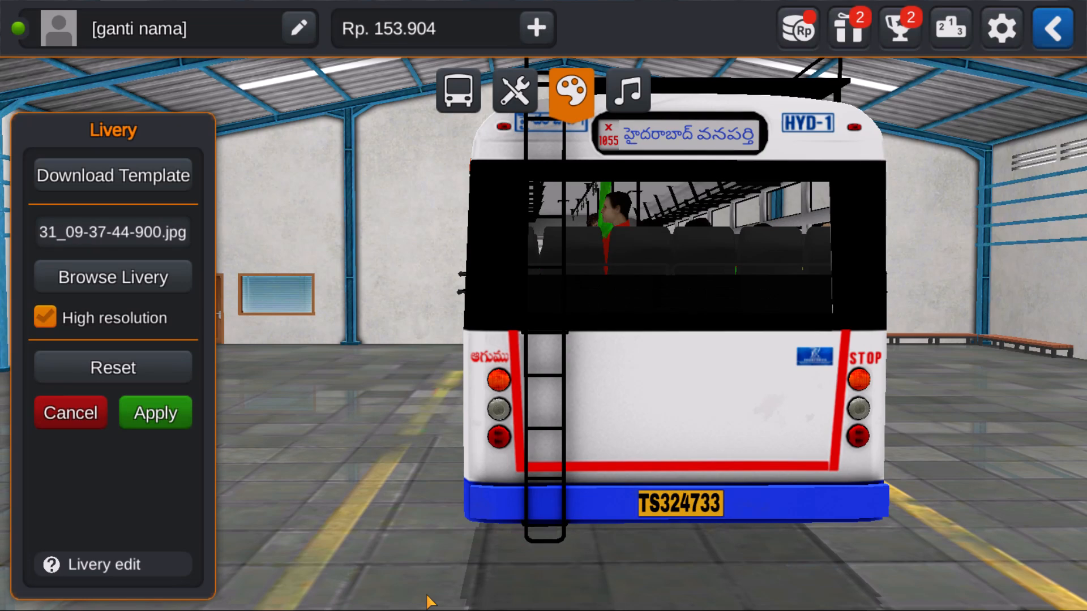
Examine the previewed livery and its number plates along the bus's rear, side and front.
left_click(512, 380)
left_click_drag(512, 380, 842, 382)
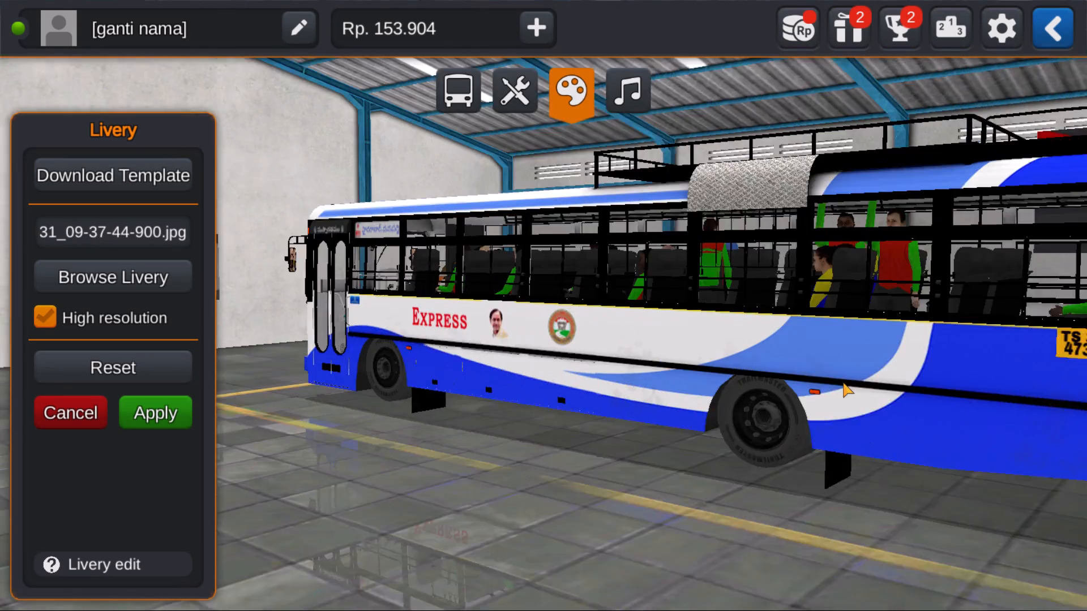
left_click_drag(842, 382, 1086, 198)
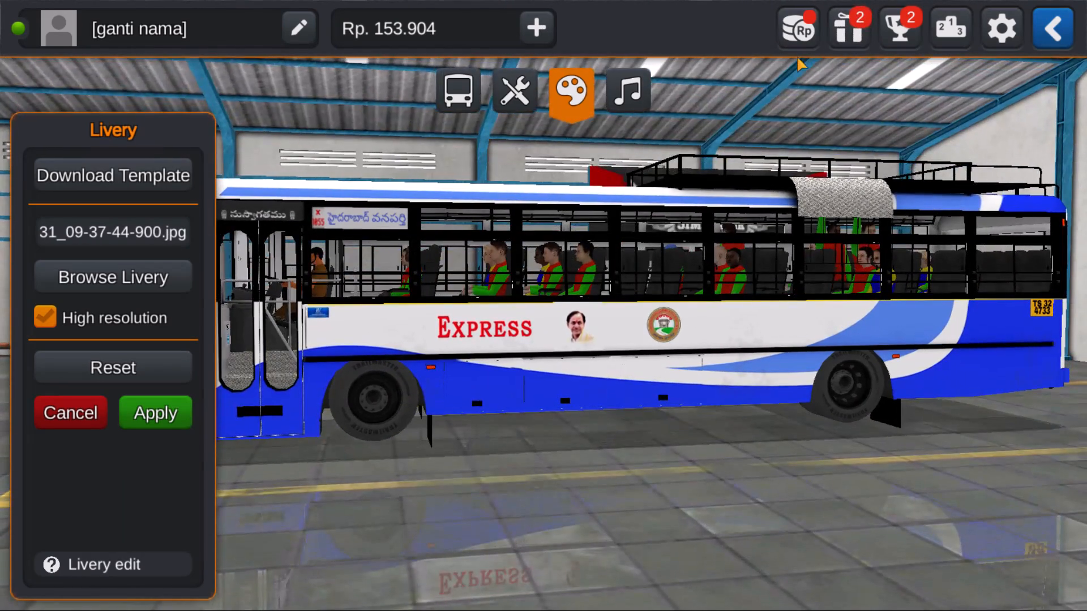
left_click_drag(797, 57, 1075, 87)
left_click_drag(1086, 54, 1086, 41)
left_click_drag(841, 115, 991, 109)
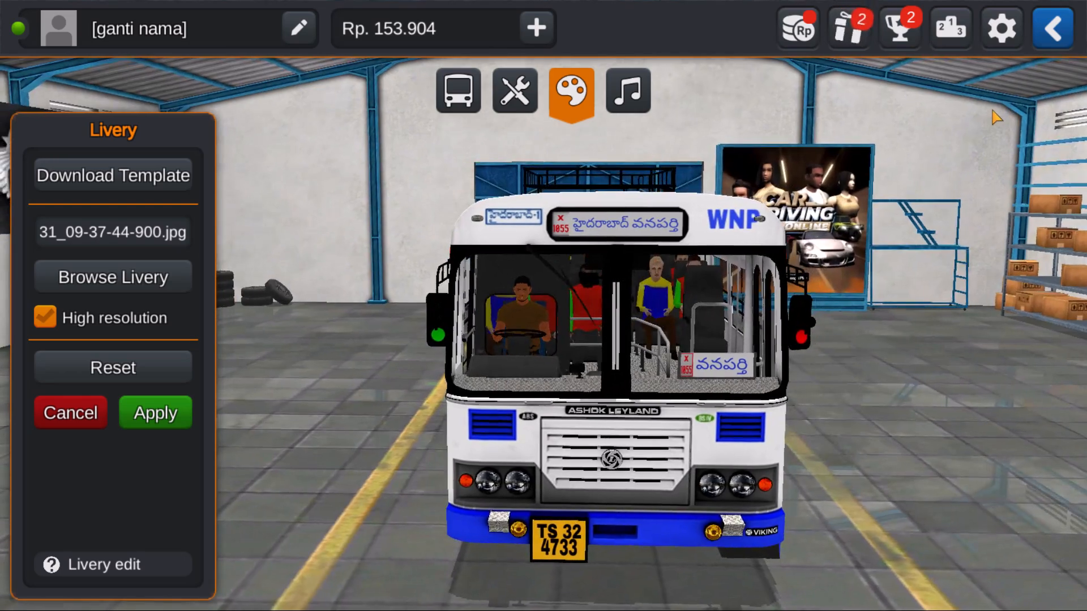
left_click_drag(991, 109, 986, 107)
left_click_drag(898, 158, 864, 167)
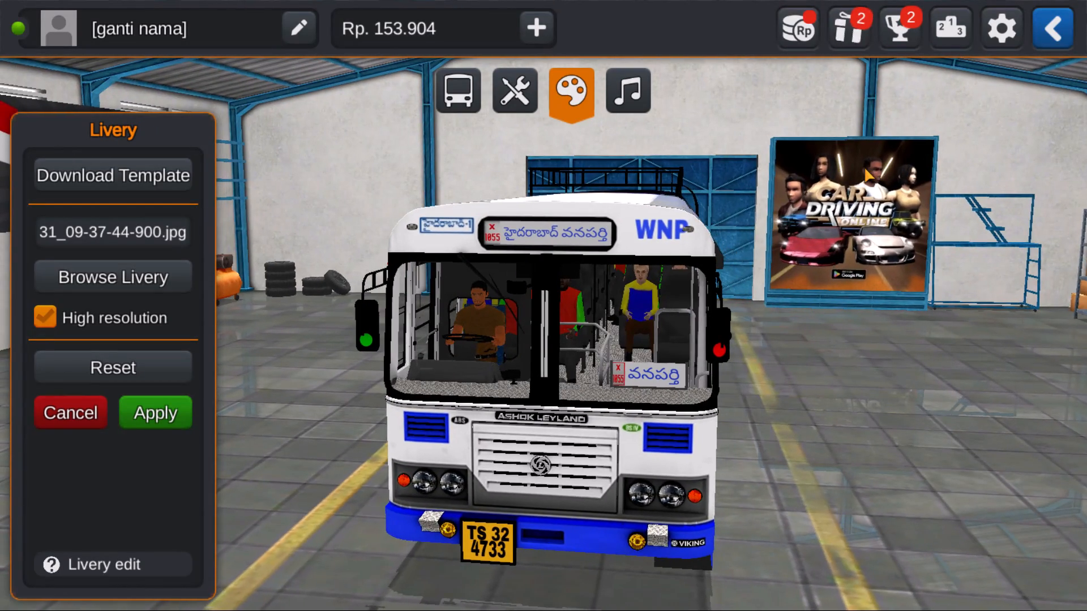
Return from the Google Play page to the game and examine the front plate and door side of the bus again.
key("Escape")
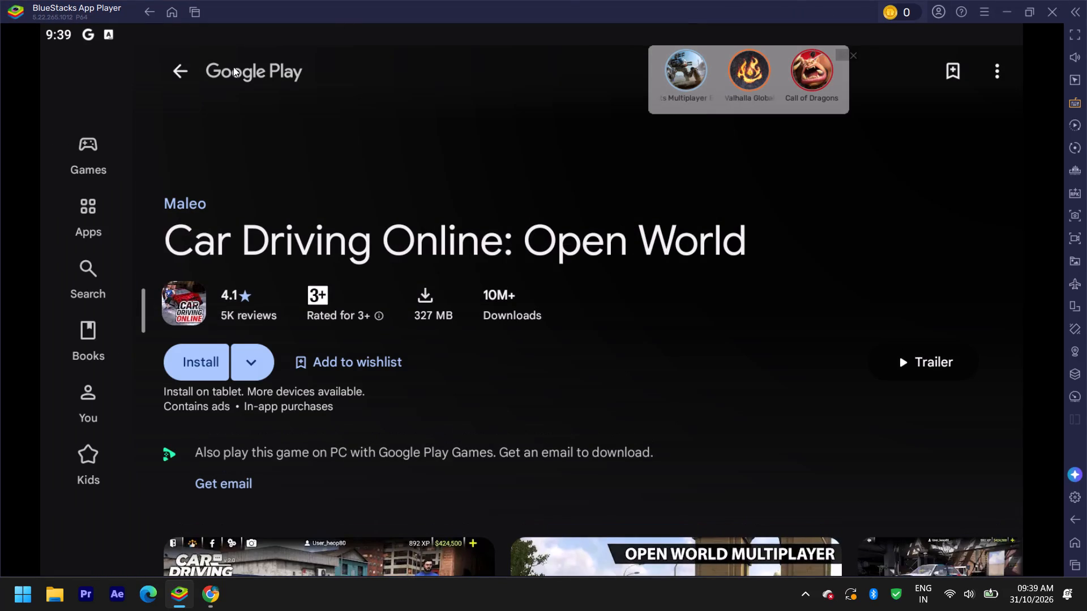
left_click(144, 3)
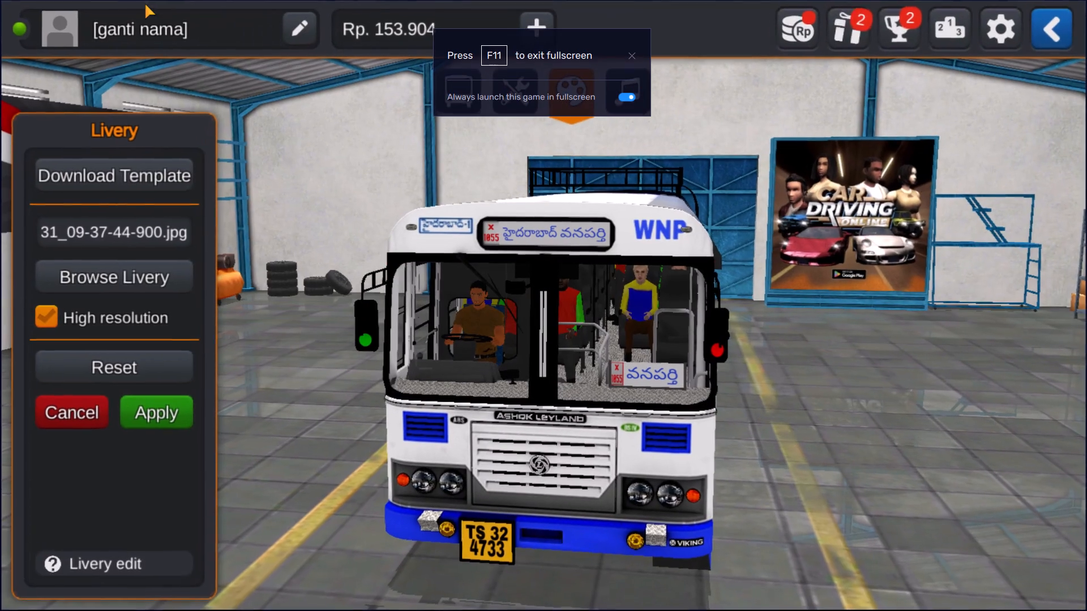
left_click_drag(652, 334, 579, 291)
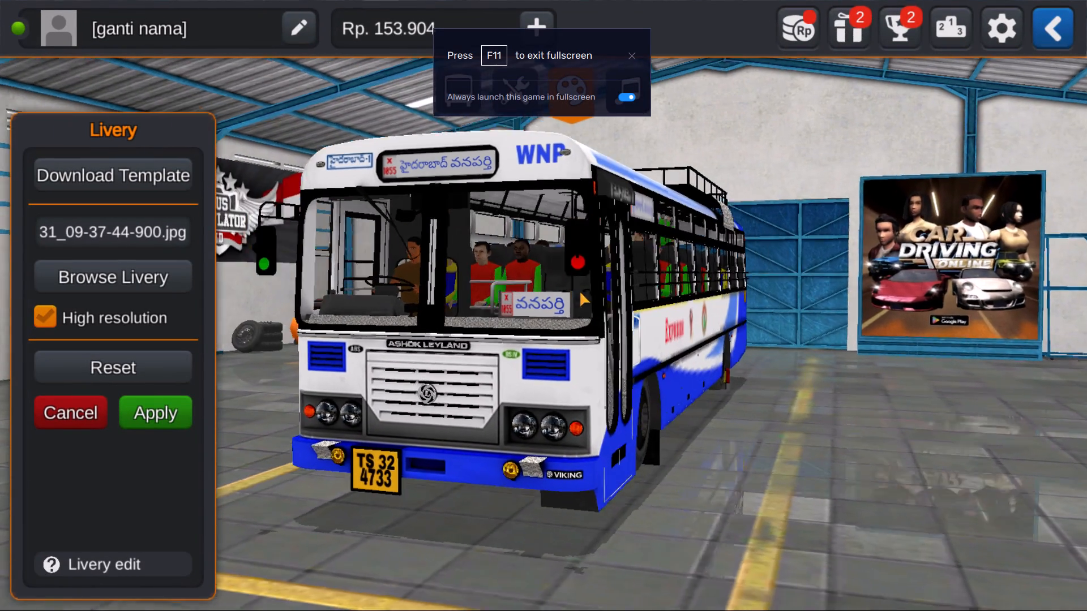
left_click_drag(579, 291, 579, 291)
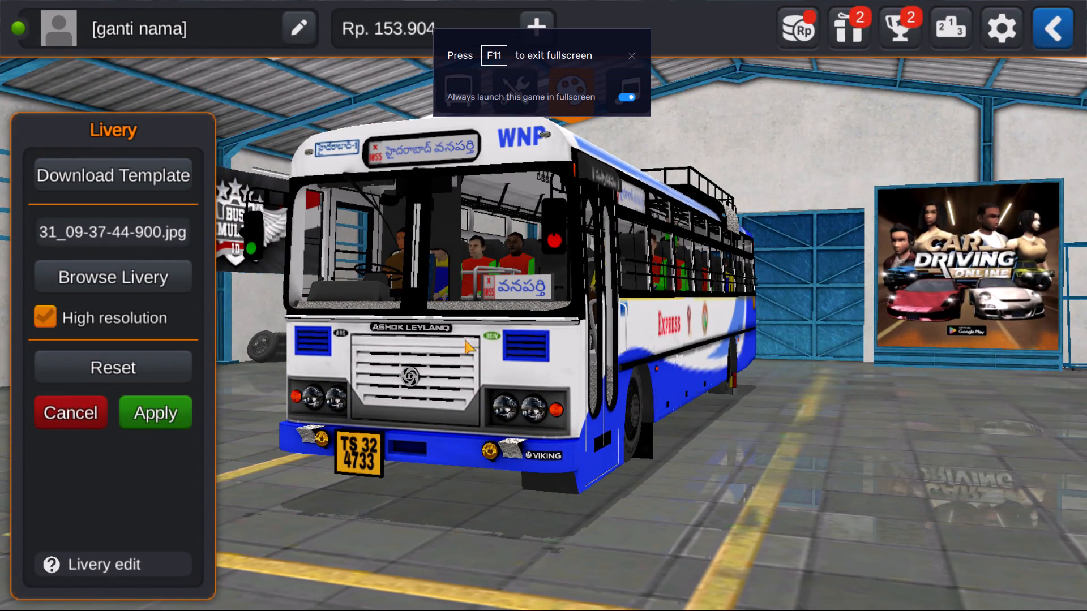
left_click_drag(498, 341, 474, 354)
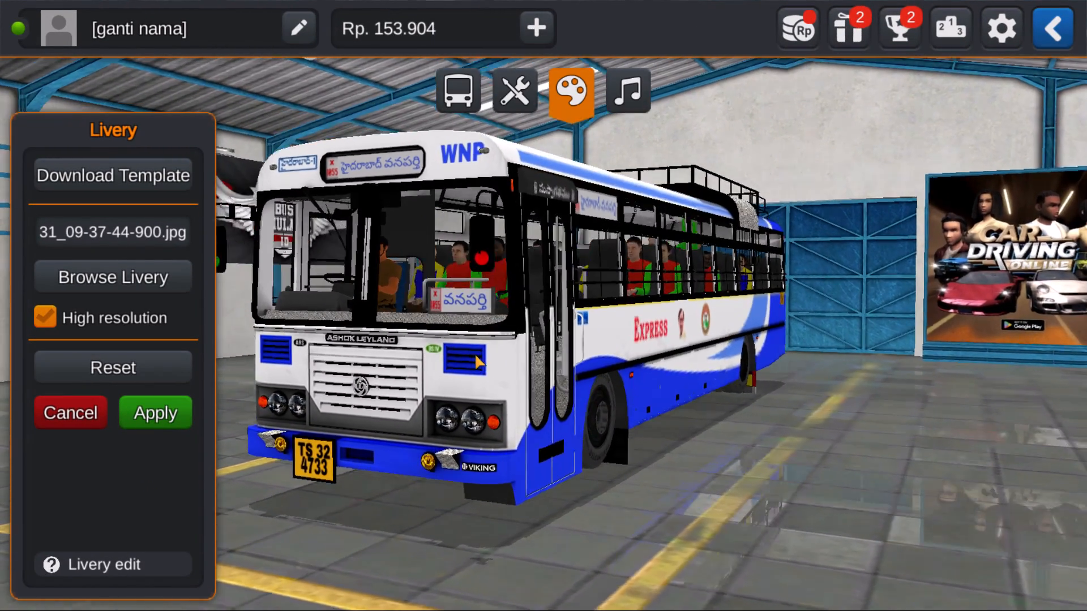
left_click_drag(474, 354, 567, 371)
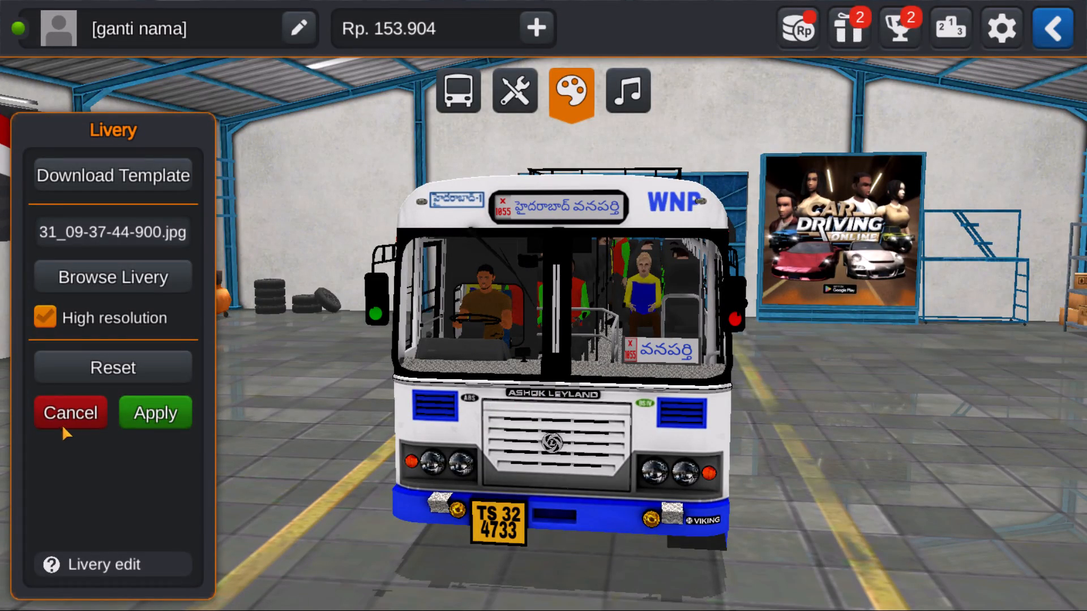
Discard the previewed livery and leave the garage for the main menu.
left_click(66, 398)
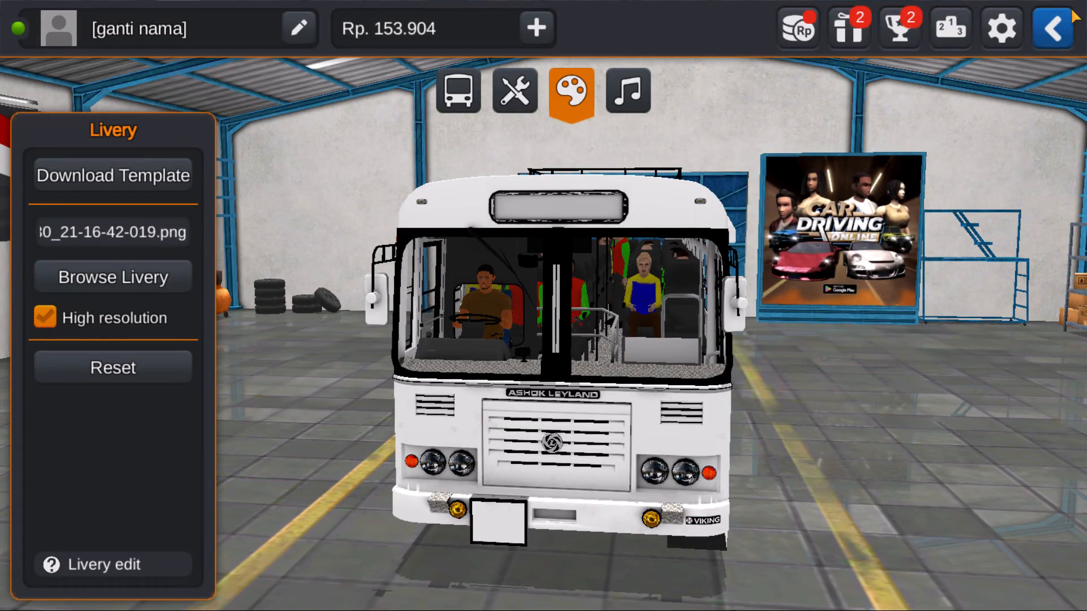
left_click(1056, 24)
Leave full screen and close BlueStacks App Player.
key("Escape")
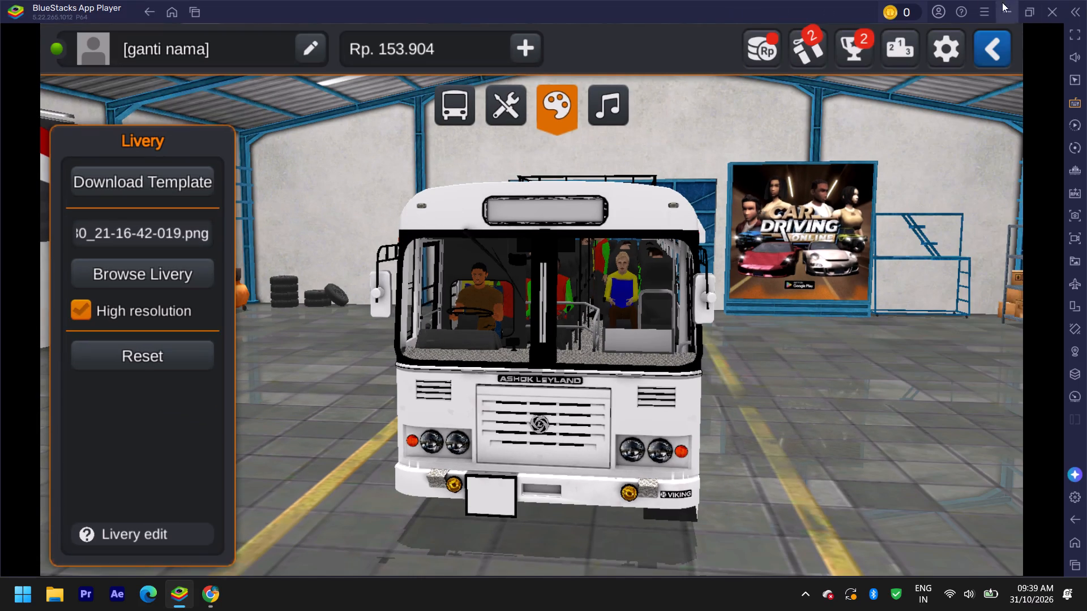
left_click(1051, 14)
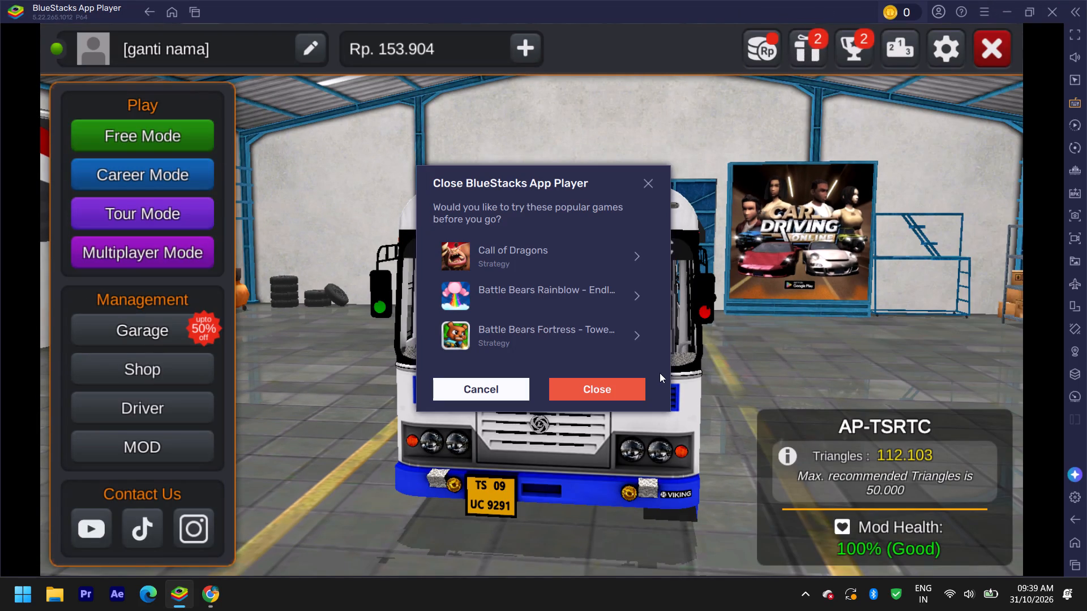
left_click(630, 384)
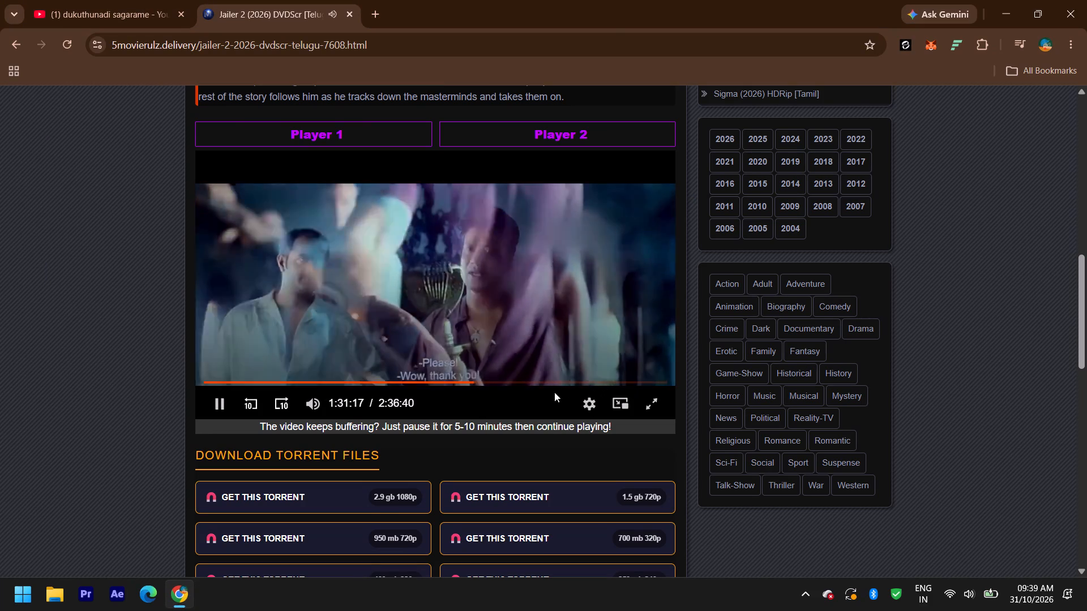
Skip forward through the Jailer 2 video in Chrome to about 2:34:50.
left_click_drag(532, 371, 530, 383)
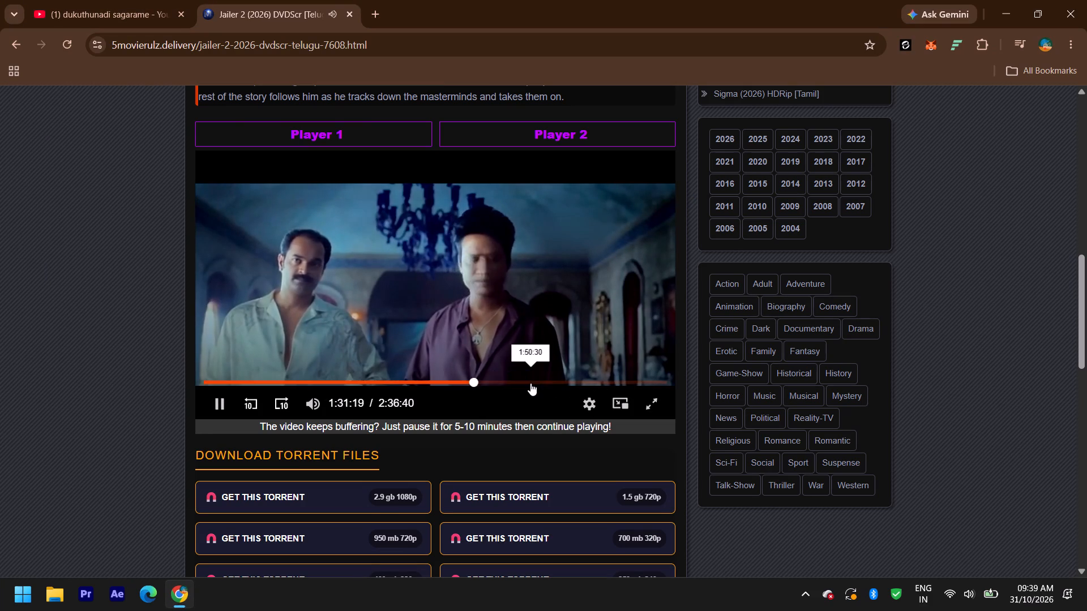
left_click(530, 383)
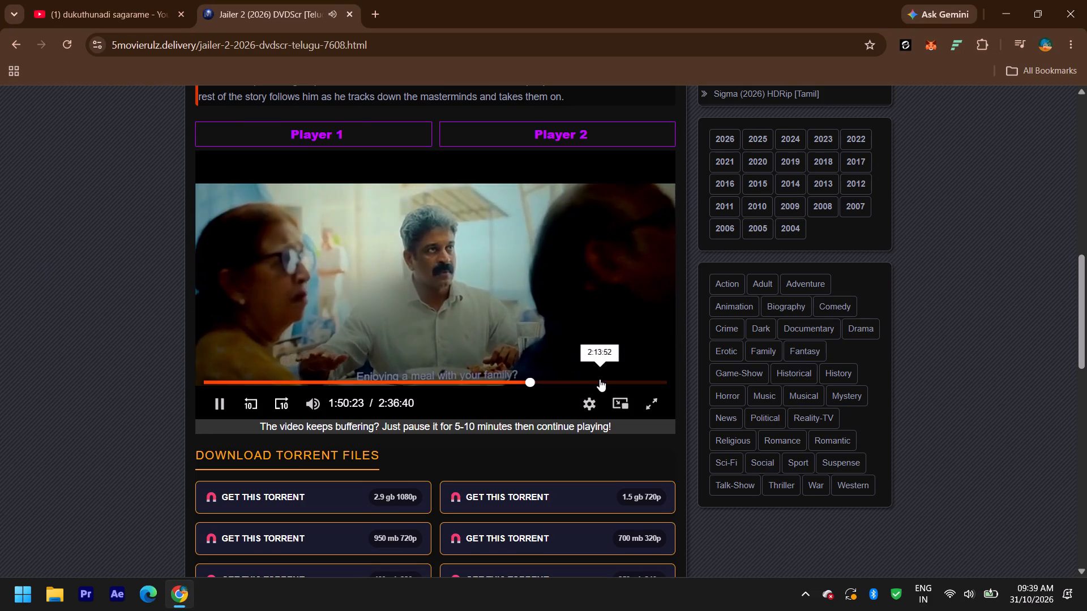
left_click(600, 379)
left_click(635, 377)
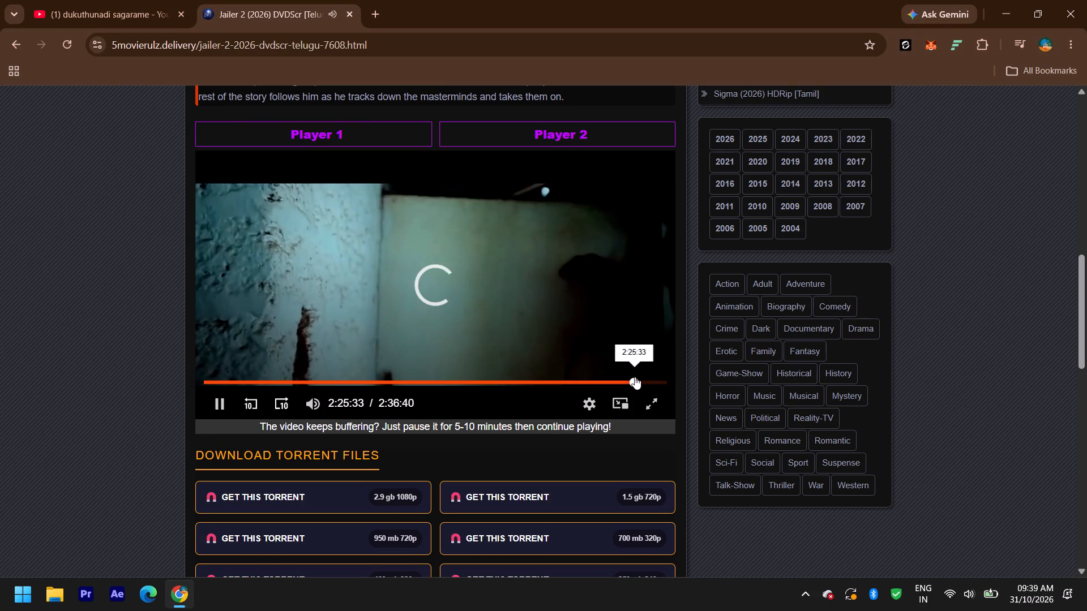
left_click(656, 382)
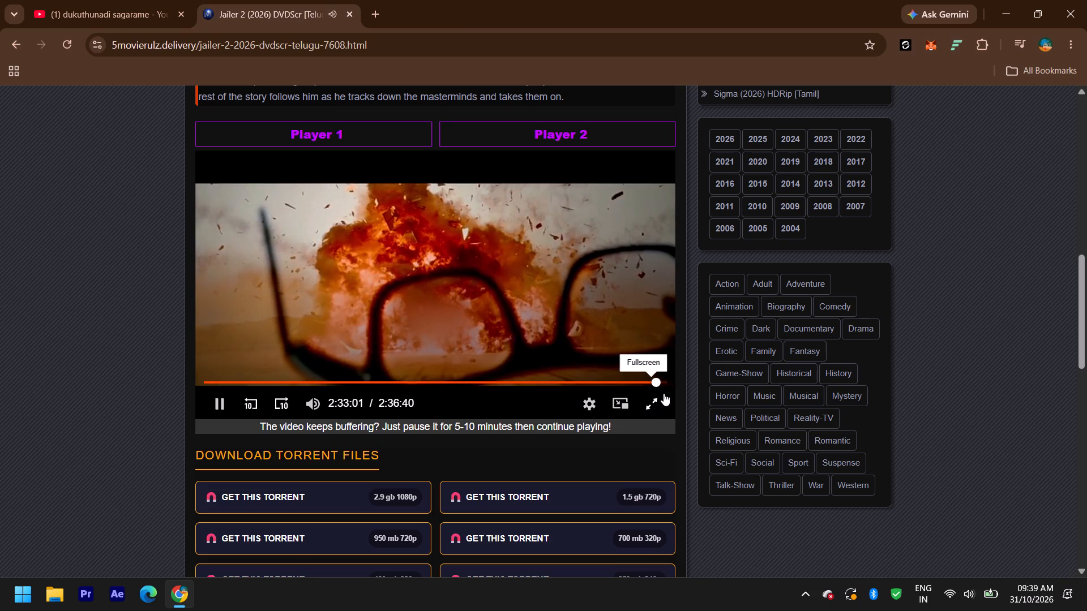
left_click(662, 388)
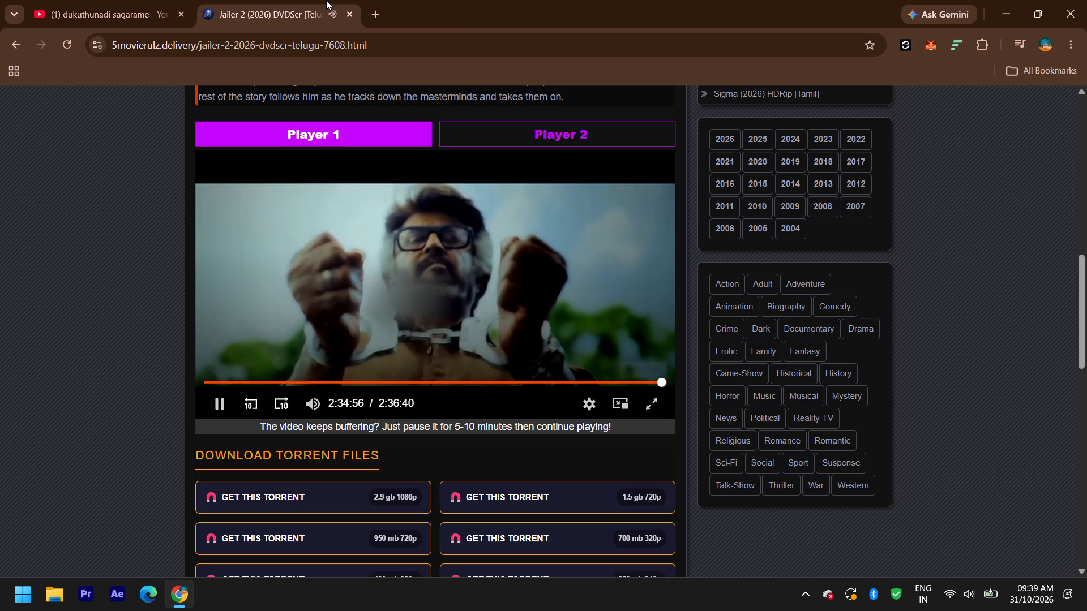
Close the Jailer 2 and YouTube pages in Chrome.
left_click(340, 18)
left_click(352, 14)
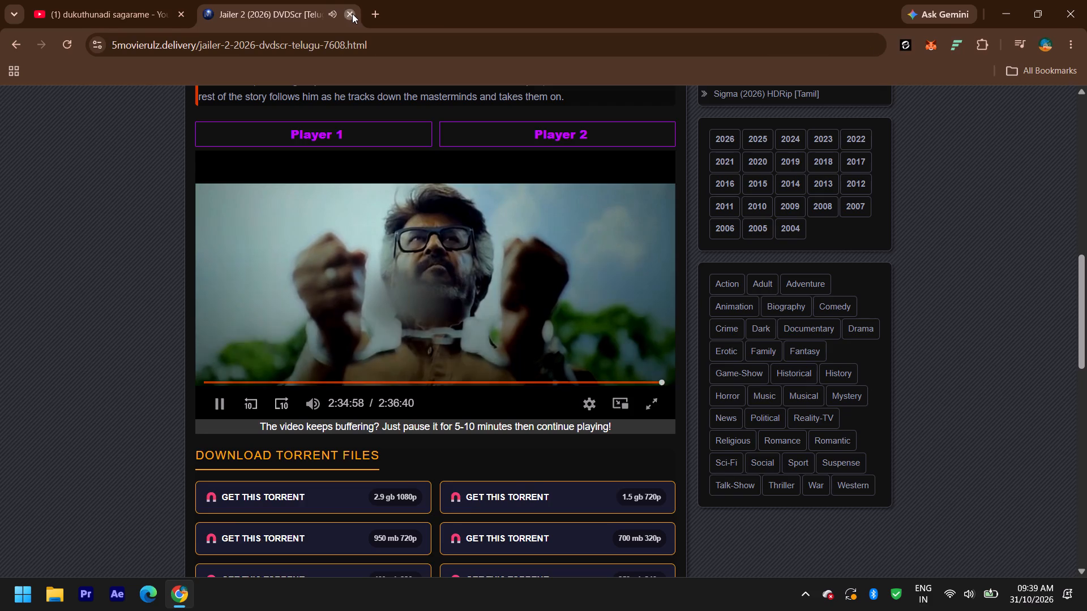
left_click(178, 14)
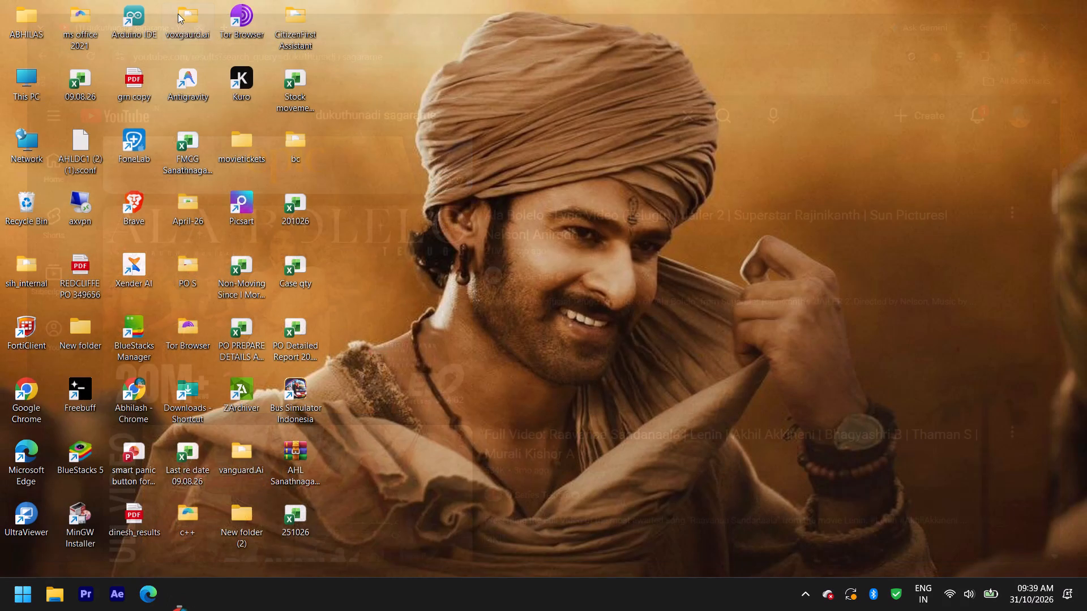
Shut down the computer without installing updates.
left_click(0, 610)
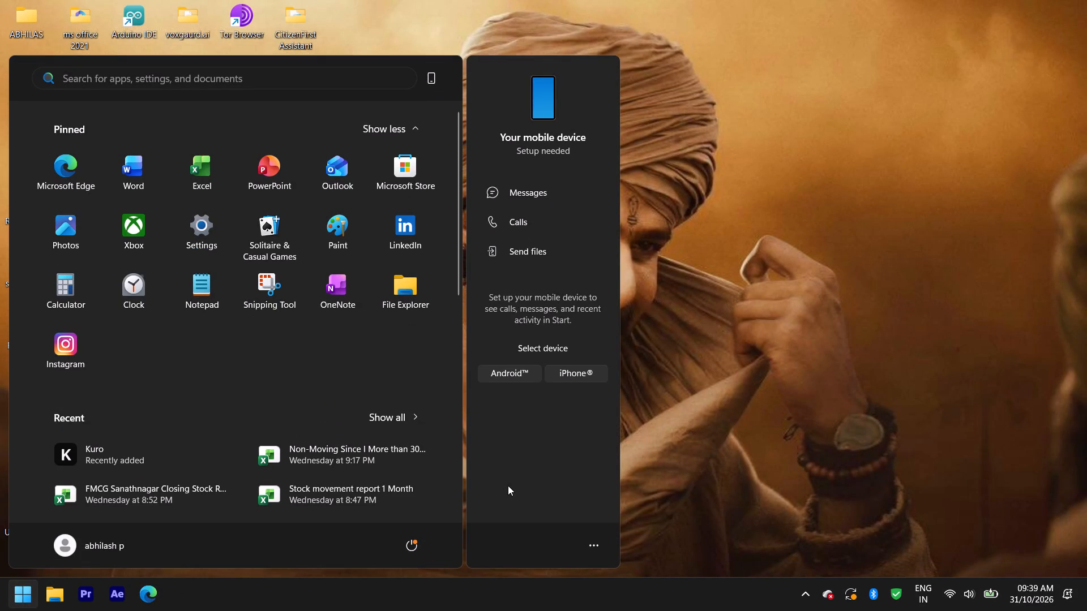
left_click(420, 535)
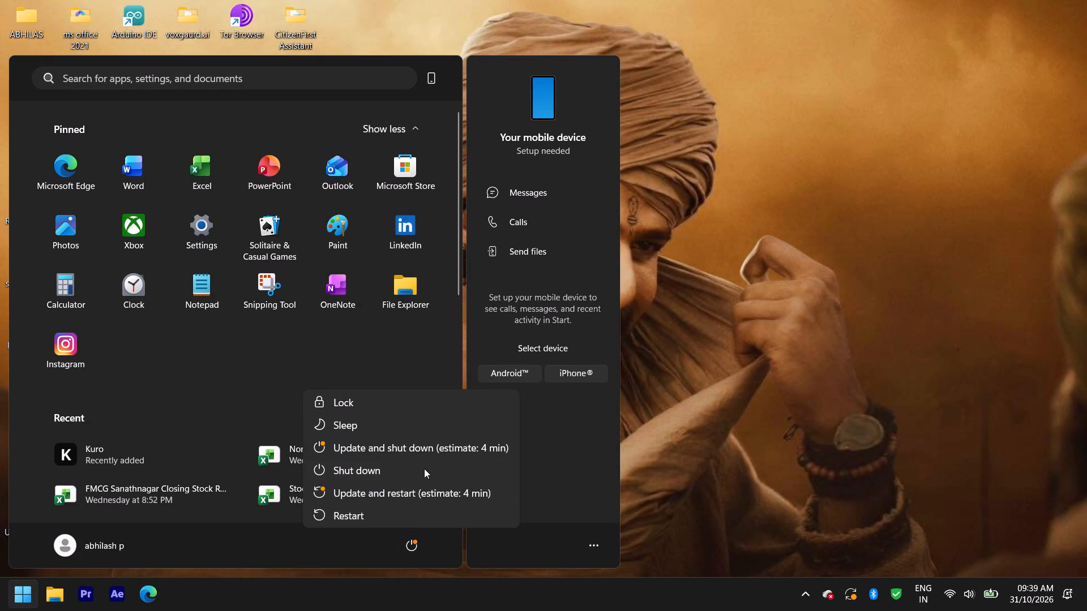
left_click(424, 468)
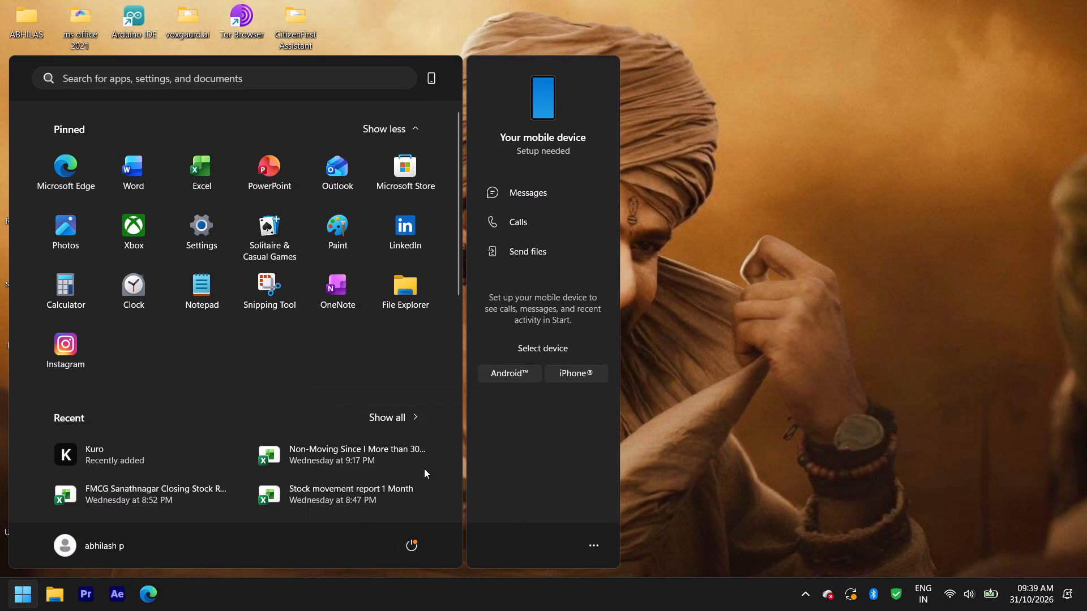